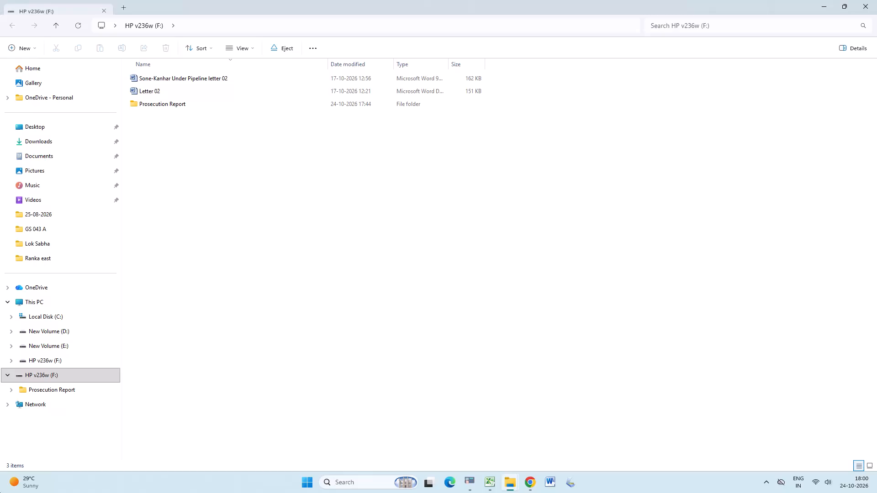
Open the document "02 P Dated 20.07.2015 Masra jot kod (1)" from the Ranka West folder inside Prosecution Report.
{"action": "left_click", "coordinate": [154, 102]}
{"action": "key", "text": "Return"}
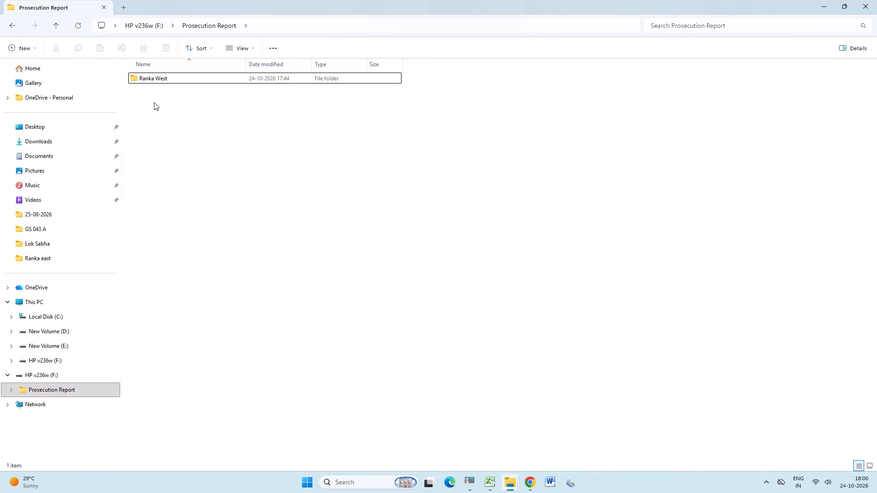
{"action": "key", "text": "Down"}
{"action": "key", "text": "Return"}
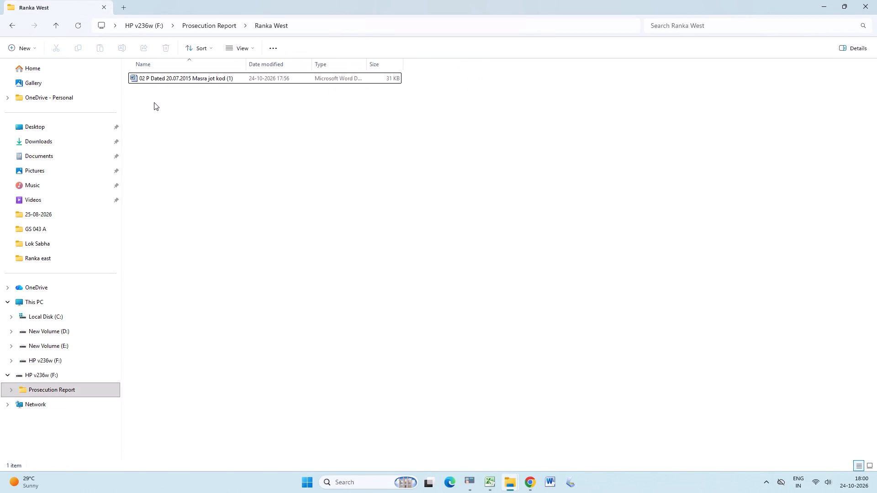
{"action": "key", "text": "Down"}
{"action": "key", "text": "Up"}
{"action": "key", "text": "Return"}
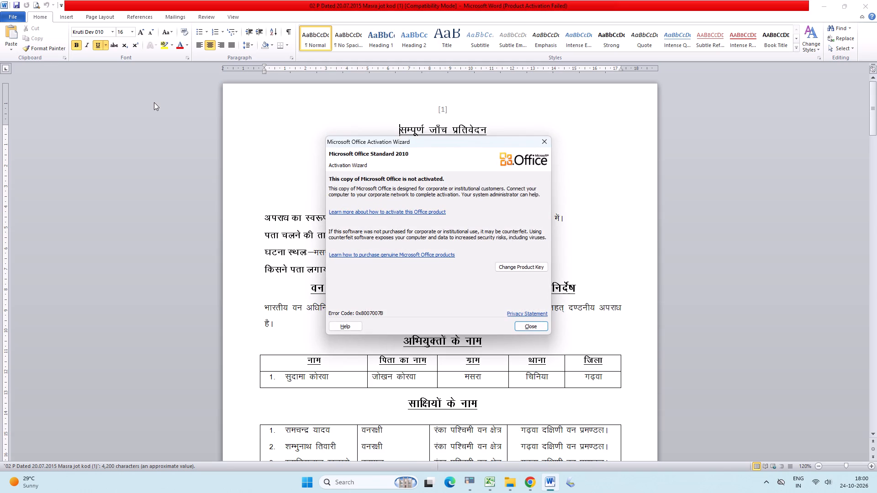
{"action": "key", "text": "Return"}
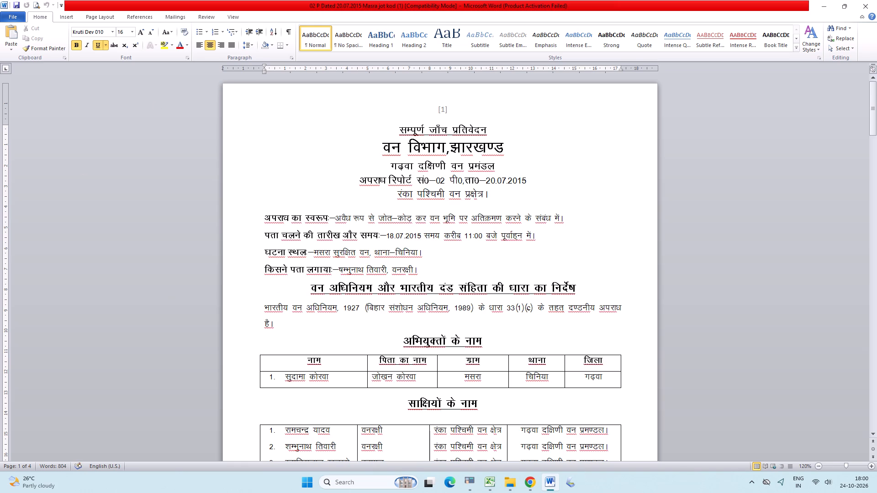
Correct the first letter of the forest guard's name in the "किसने पता लगाया" line to श and save the document.
{"action": "scroll", "coordinate": [563, 265], "scroll_direction": "up", "scroll_amount": 5, "text": "ctrl"}
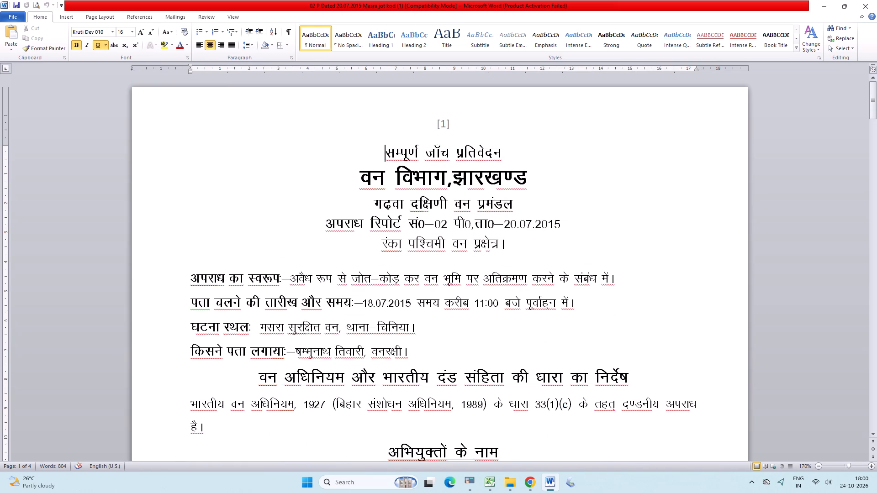
{"action": "left_click", "coordinate": [503, 248]}
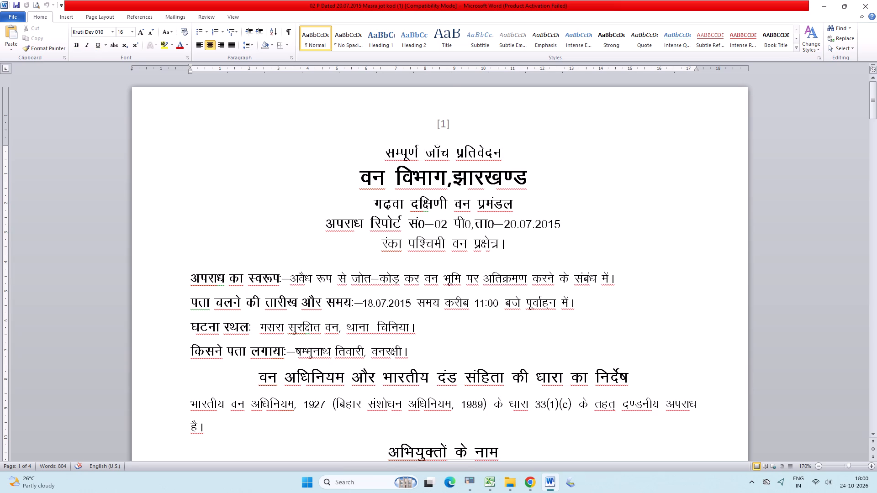
{"action": "scroll", "coordinate": [565, 299], "scroll_direction": "down", "scroll_amount": 1}
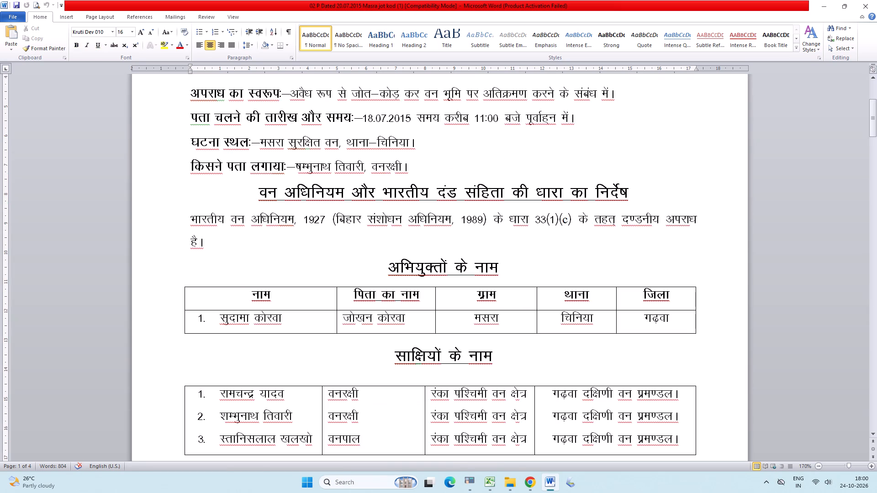
{"action": "left_click", "coordinate": [301, 163]}
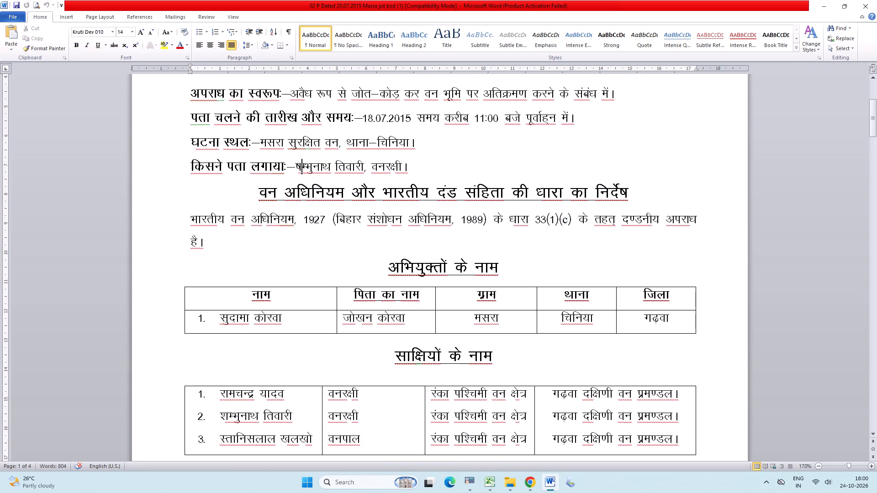
{"action": "key", "text": "Left"}
{"action": "key", "text": "BackSpace"}
{"action": "key", "text": "shift+quotedbl"}
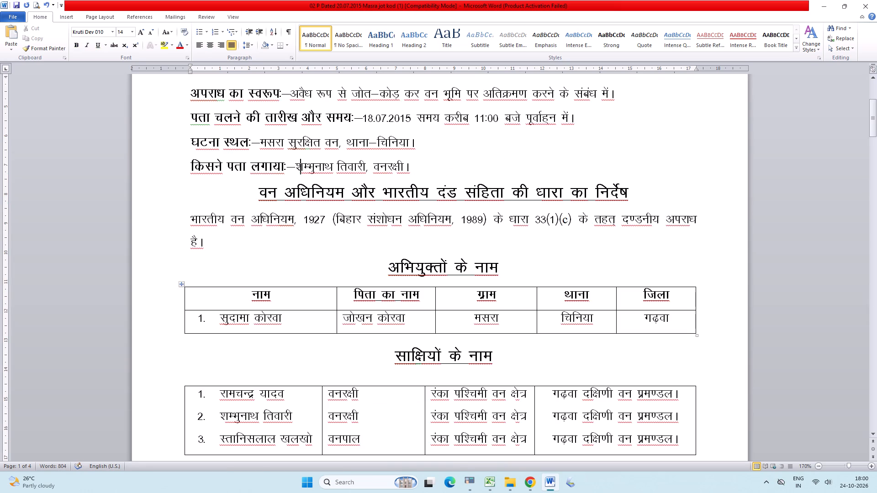
{"action": "key", "text": "ctrl+s"}
Correct the last word of the forest act and penal code heading to "निर्देश" and save the document.
{"action": "left_click", "coordinate": [622, 189]}
{"action": "key", "text": "BackSpace"}
{"action": "key", "text": "shift+quotedbl"}
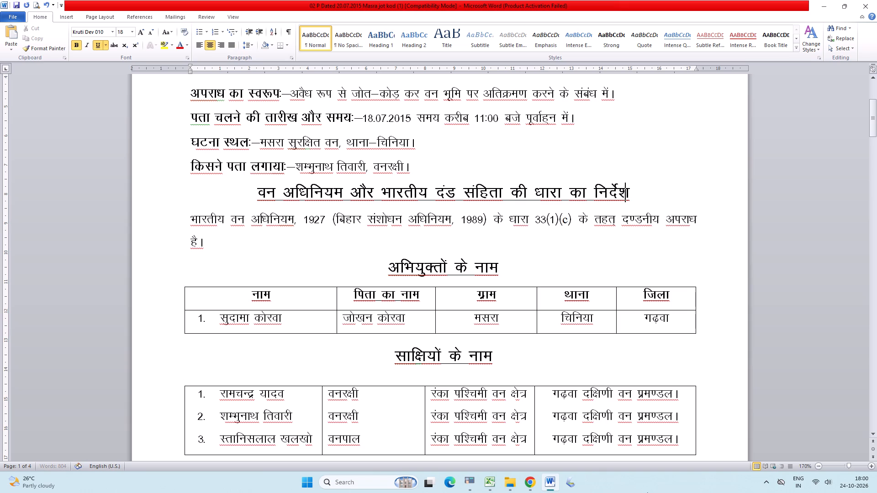
{"action": "key", "text": "ctrl+s"}
On page 2, replace the wrong letter with श in the word "प्रशासनिक" in item 2's incident site description.
{"action": "scroll", "coordinate": [518, 341], "scroll_direction": "down", "scroll_amount": 1}
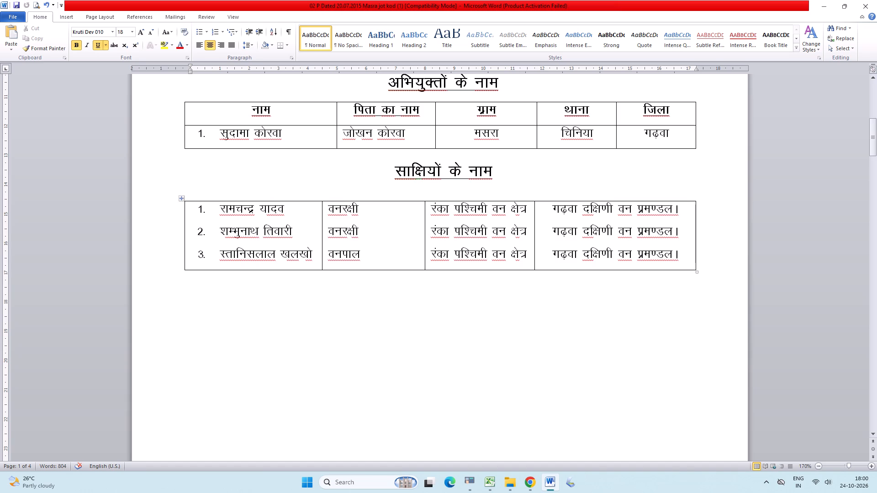
{"action": "scroll", "coordinate": [496, 291], "scroll_direction": "down", "scroll_amount": 1}
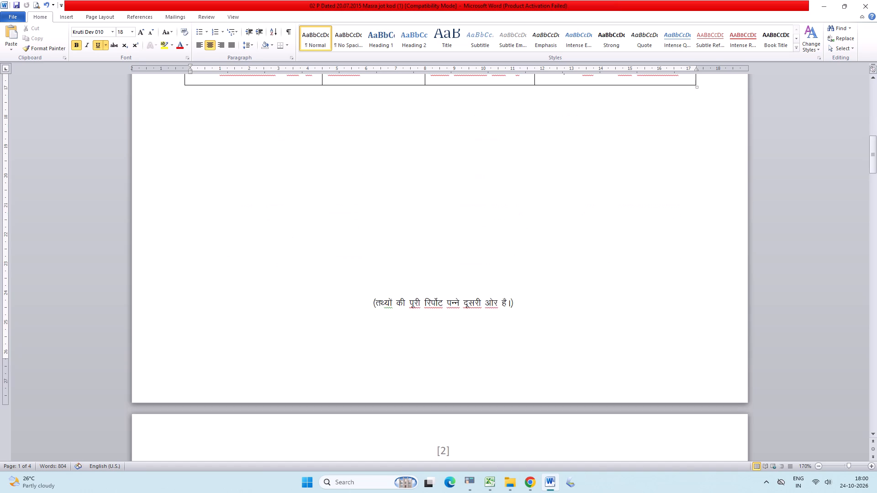
{"action": "scroll", "coordinate": [497, 318], "scroll_direction": "down", "scroll_amount": 1}
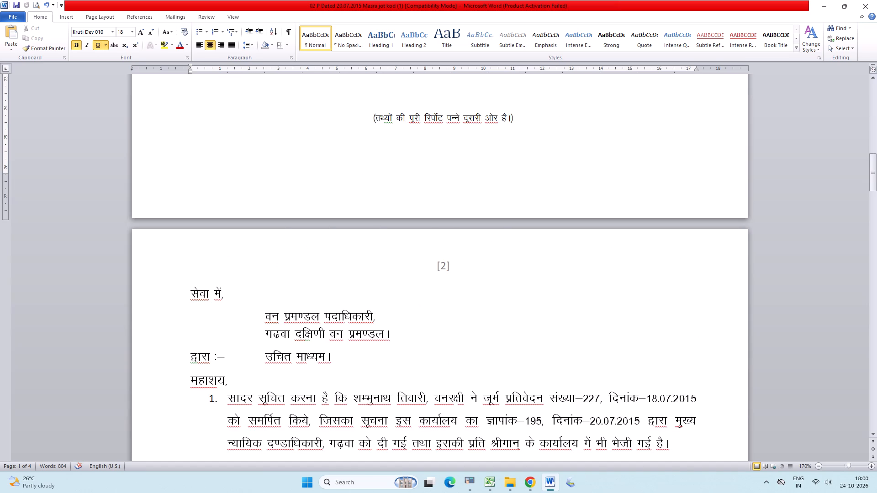
{"action": "scroll", "coordinate": [318, 356], "scroll_direction": "down", "scroll_amount": 1}
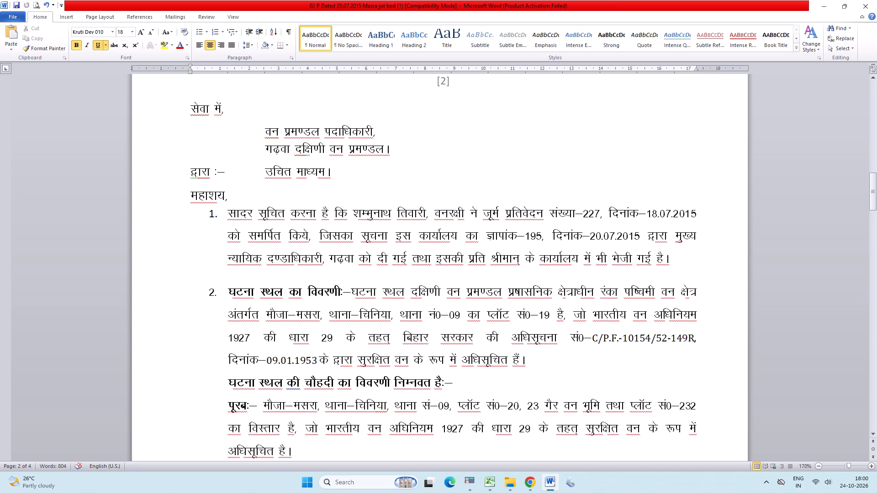
{"action": "left_click", "coordinate": [518, 293]}
{"action": "key", "text": "BackSpace"}
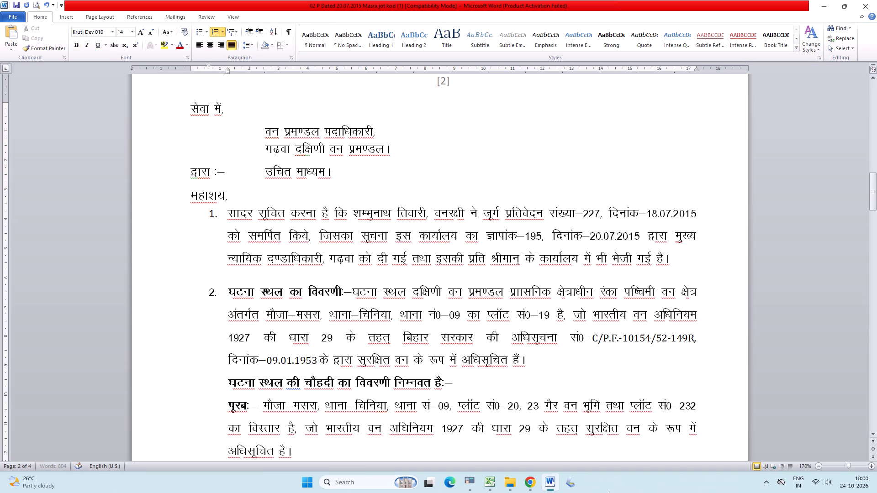
{"action": "key", "text": "shift+quotedbl"}
Add a numbered item 7 after item 6 of the निष्कर्ष section, reading "क्षतिपूर्ति:–".
{"action": "scroll", "coordinate": [515, 492], "scroll_direction": "down", "scroll_amount": 2}
{"action": "scroll", "coordinate": [381, 313], "scroll_direction": "down", "scroll_amount": 5}
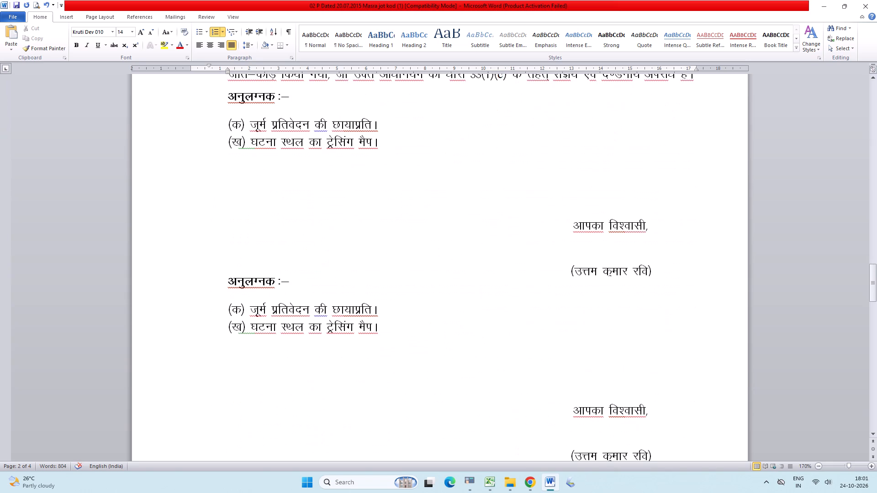
{"action": "scroll", "coordinate": [364, 301], "scroll_direction": "up", "scroll_amount": 1}
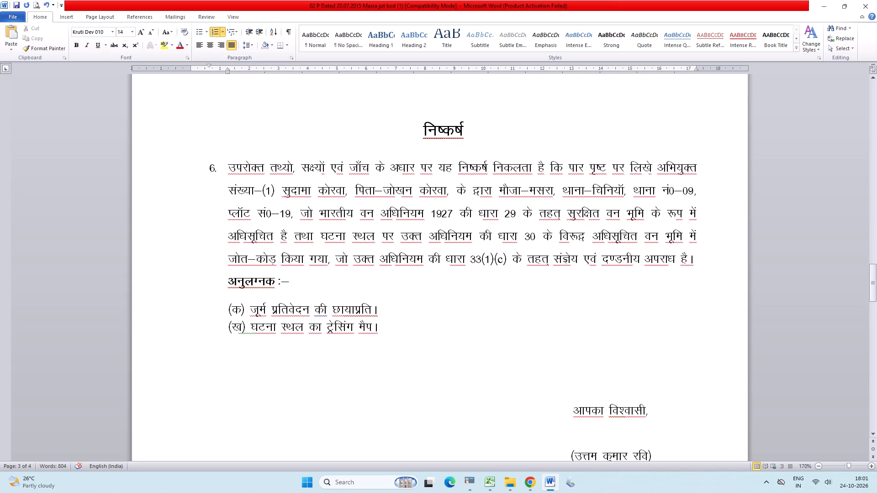
{"action": "left_click", "coordinate": [695, 264]}
{"action": "key", "text": "Return"}
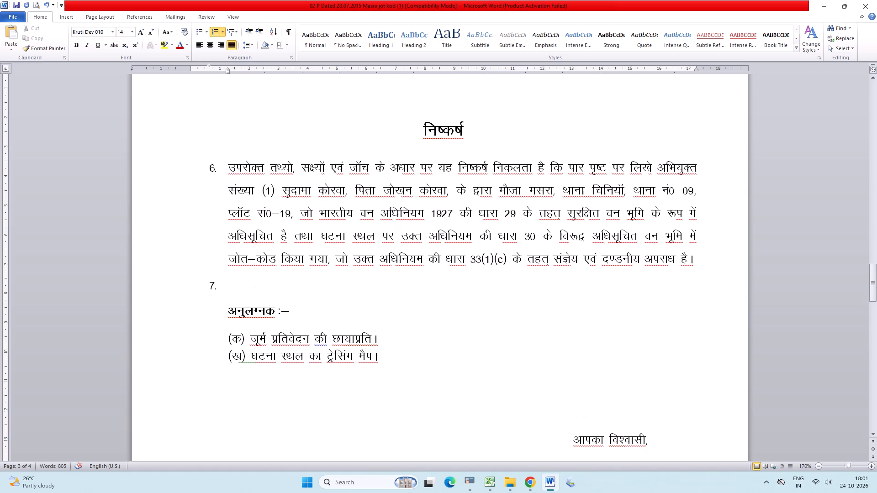
{"action": "type", "text": "{kfriwj"}
{"action": "key", "text": "BackSpace"}
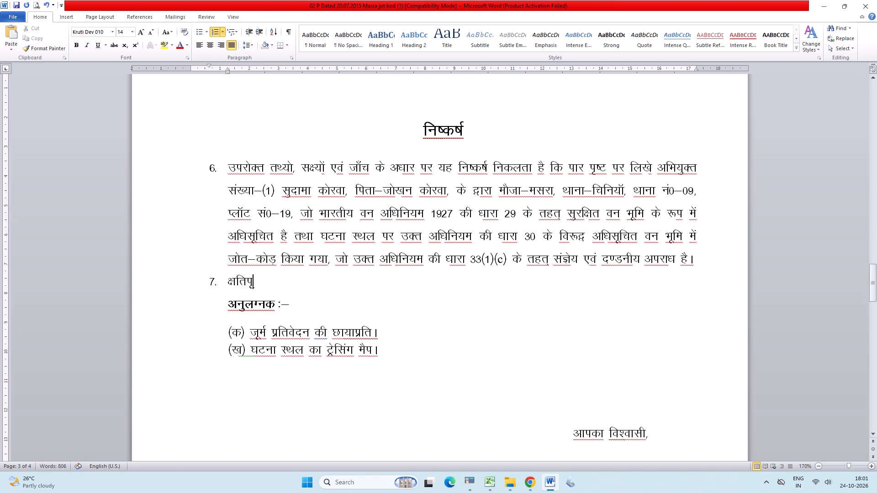
{"action": "type", "text": "rf"}
{"action": "key", "text": "BackSpace"}
{"action": "key", "text": "BackSpace"}
{"action": "type", "text": "jfrZ"}
{"action": "key", "text": "BackSpace"}
{"action": "key", "text": "BackSpace"}
{"action": "key", "text": "BackSpace"}
{"action": "key", "text": "BackSpace"}
{"action": "key", "text": "BackSpace"}
{"action": "key", "text": "q"}
{"action": "key", "text": "BackSpace"}
{"action": "type", "text": "wfrZ"}
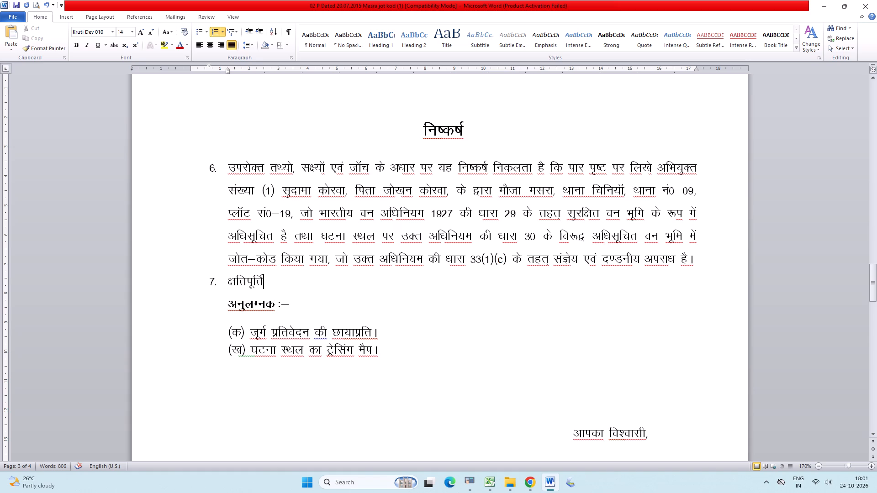
{"action": "type", "text": "%&"}
Underline the whole heading text of item 7.
{"action": "key", "text": "ctrl+shift+Left"}
{"action": "key", "text": "ctrl+shift+Left"}
{"action": "key", "text": "ctrl+shift+Left"}
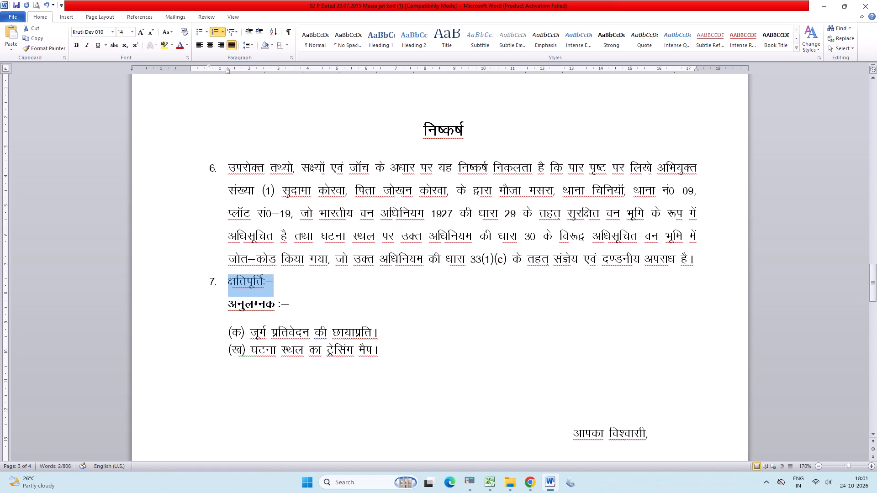
{"action": "key", "text": "ctrl+u"}
Replace "पूर्ति" in the item 7 heading with "का विवरणी" so it reads "क्षति का विवरणी:–".
{"action": "key", "text": "Left"}
{"action": "key", "text": "Right"}
{"action": "key", "text": "Right"}
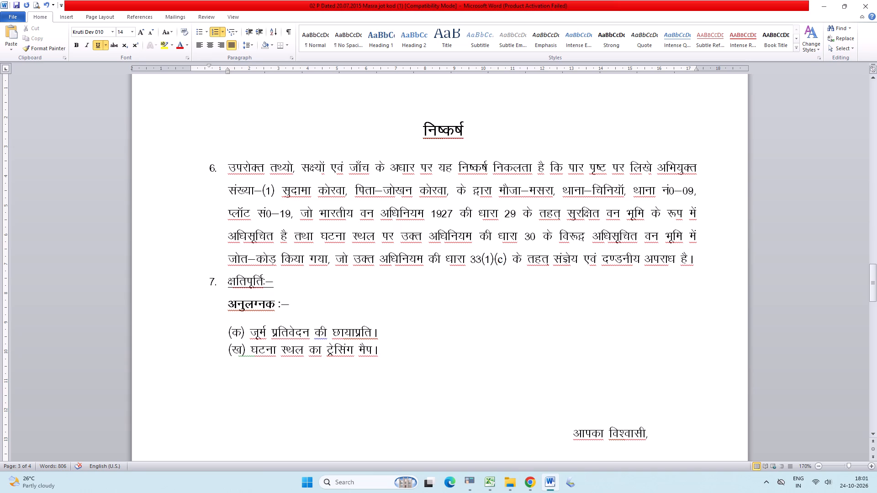
{"action": "key", "text": "Right"}
{"action": "key", "text": "Left"}
{"action": "key", "text": "Left"}
{"action": "key", "text": "Left"}
{"action": "key", "text": "ctrl+shift+Right"}
{"action": "key", "text": "ctrl+shift+Right"}
{"action": "key", "text": "ctrl+shift+Right"}
{"action": "key", "text": "ctrl+shift+Left"}
{"action": "key", "text": "Left"}
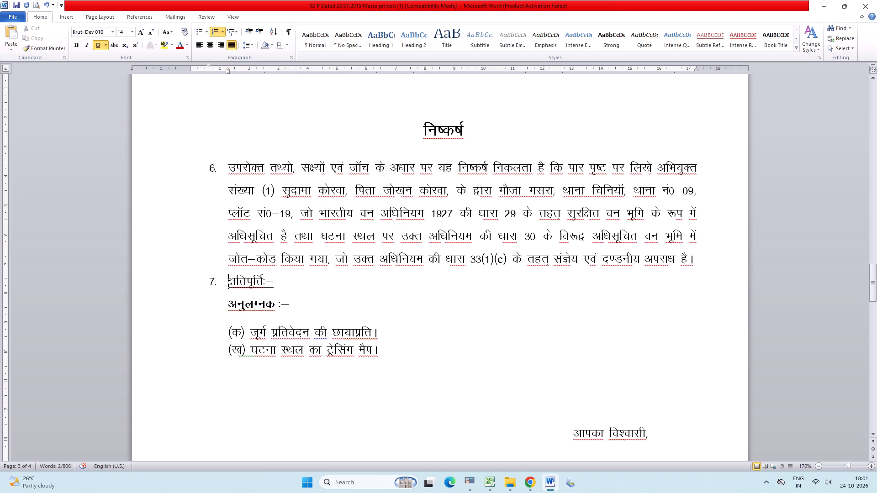
{"action": "key", "text": "Right"}
{"action": "key", "text": "Right"}
{"action": "key", "text": "ctrl+Right"}
{"action": "key", "text": "ctrl+Right"}
{"action": "key", "text": "ctrl+Left"}
{"action": "key", "text": "ctrl+shift+Left"}
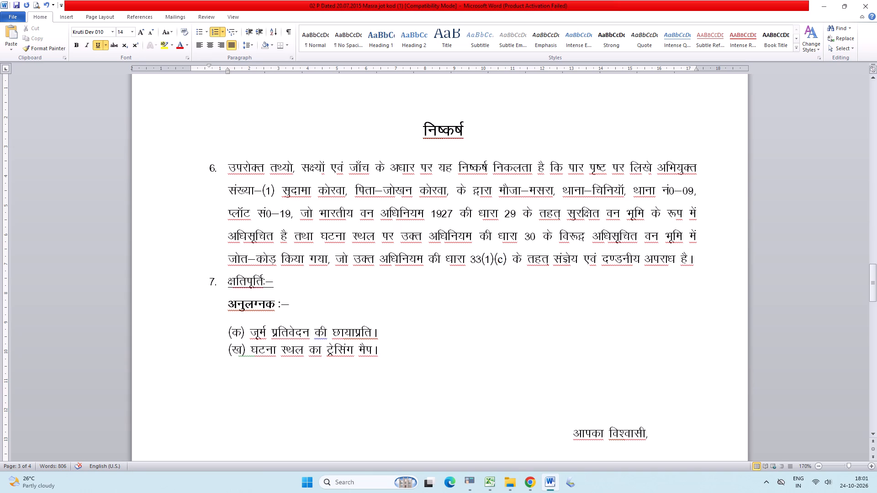
{"action": "key", "text": "ctrl+shift+Right"}
{"action": "key", "text": "shift+Left"}
{"action": "key", "text": "shift+Left"}
{"action": "key", "text": "shift+Left"}
{"action": "key", "text": "shift+Left"}
{"action": "key", "text": "shift+Left"}
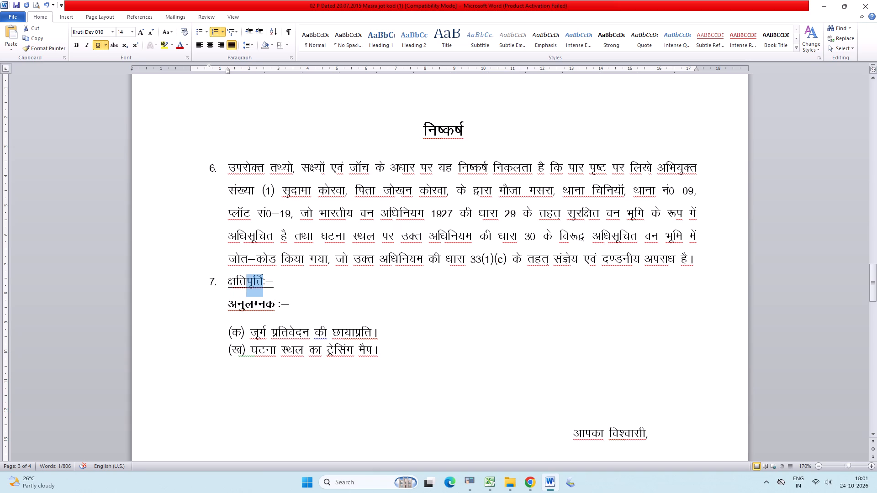
{"action": "key", "text": "BackSpace"}
{"action": "key", "text": "space"}
{"action": "type", "text": "dk d"}
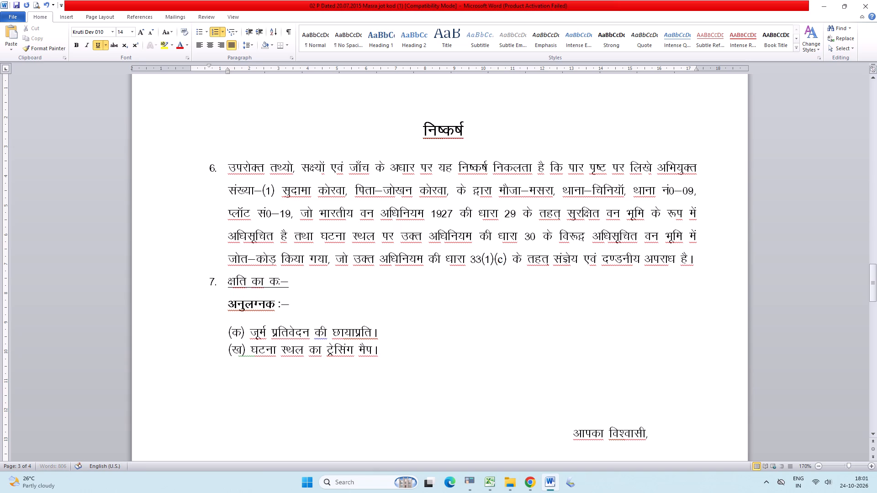
{"action": "key", "text": "BackSpace"}
{"action": "type", "text": "foojk"}
{"action": "key", "text": "BackSpace"}
{"action": "type", "text": ".kh"}
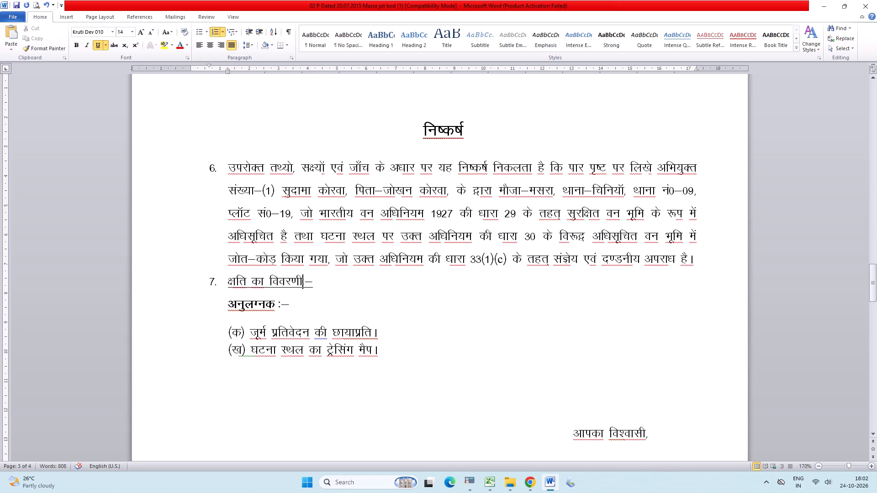
Below the item 7 heading, start an unnumbered line without underlining that reads "वन भूमि–".
{"action": "key", "text": "Right"}
{"action": "key", "text": "Right"}
{"action": "key", "text": "Return"}
{"action": "key", "text": "BackSpace"}
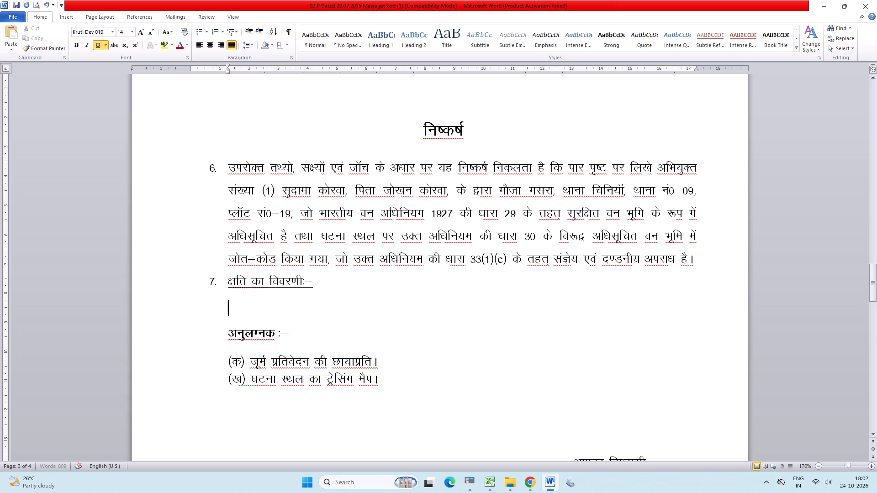
{"action": "type", "text": "ou"}
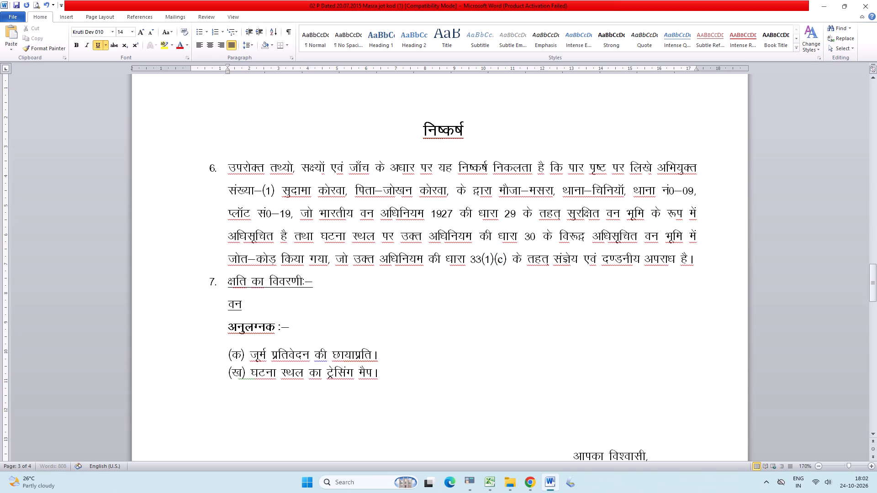
{"action": "key", "text": "ctrl+shift+Left"}
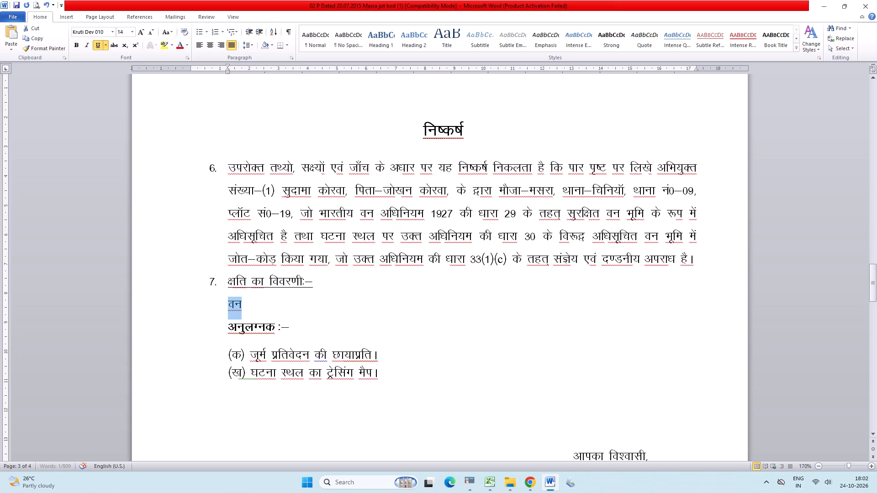
{"action": "key", "text": "ctrl+u"}
{"action": "key", "text": "Right"}
{"action": "key", "text": "space"}
{"action": "type", "text": "Hjwfe \\"}
{"action": "key", "text": "BackSpace"}
{"action": "key", "text": "BackSpace"}
{"action": "key", "text": "BackSpace"}
{"action": "key", "text": "BackSpace"}
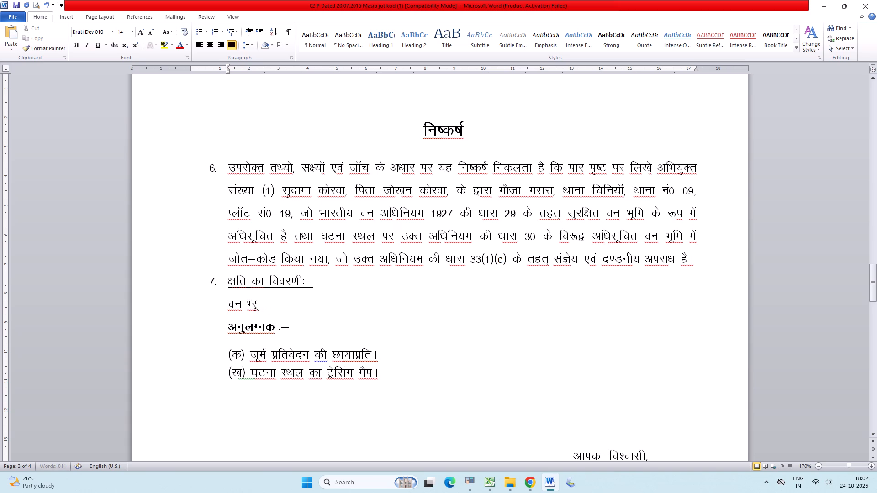
{"action": "key", "text": "BackSpace"}
{"action": "key", "text": "BackSpace"}
{"action": "type", "text": "kwfe"}
{"action": "key", "text": "space"}
{"action": "key", "text": "BackSpace"}
{"action": "key", "text": "shift+ampersand"}
Continue the "वन भूमि–" line under item 7 with "04 एकड़ में जोत–कोड़".
{"action": "type", "text": "04 md"}
{"action": "key", "text": "BackSpace"}
{"action": "key", "text": "BackSpace"}
{"action": "type", "text": ",dM+"}
{"action": "key", "text": "space"}
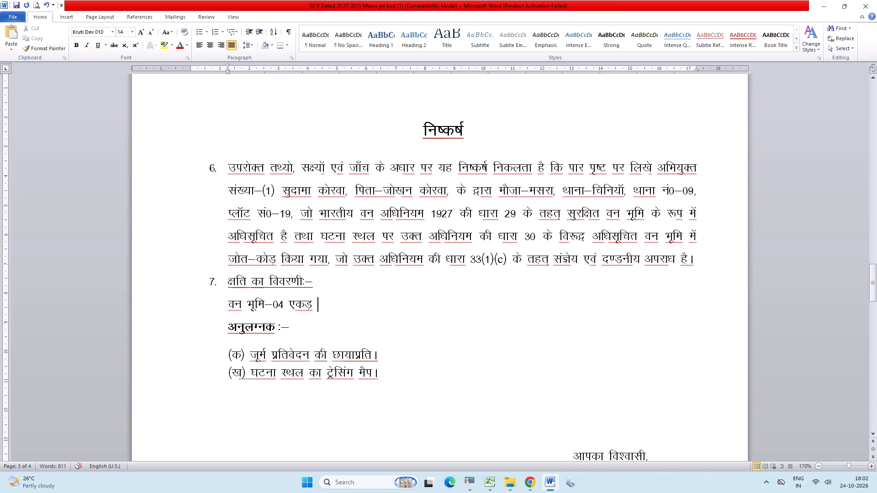
{"action": "type", "text": "e"}
{"action": "key", "text": "space"}
{"action": "key", "text": "BackSpace"}
{"action": "key", "text": "e"}
{"action": "key", "text": "BackSpace"}
{"action": "key", "text": "s"}
{"action": "type", "text": "a"}
{"action": "key", "text": "space"}
{"action": "type", "text": "tkr"}
{"action": "key", "text": "BackSpace"}
{"action": "key", "text": "s"}
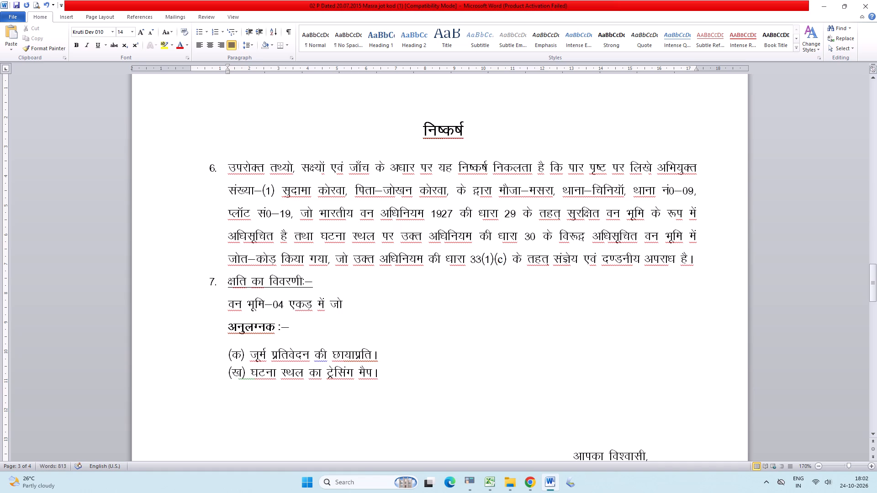
{"action": "key", "text": "r"}
{"action": "type", "text": "&dksM+"}
Add a new line below the "वन भूमि" line reading "क्षतिपूर्ति:–40,000.00".
{"action": "key", "text": "Return"}
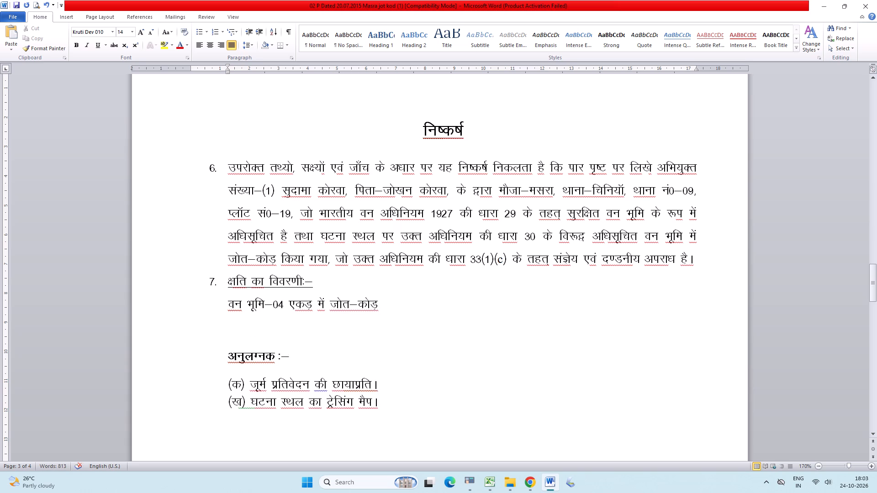
{"action": "key", "text": "k"}
{"action": "key", "text": "BackSpace"}
{"action": "key", "text": "shift+braceleft"}
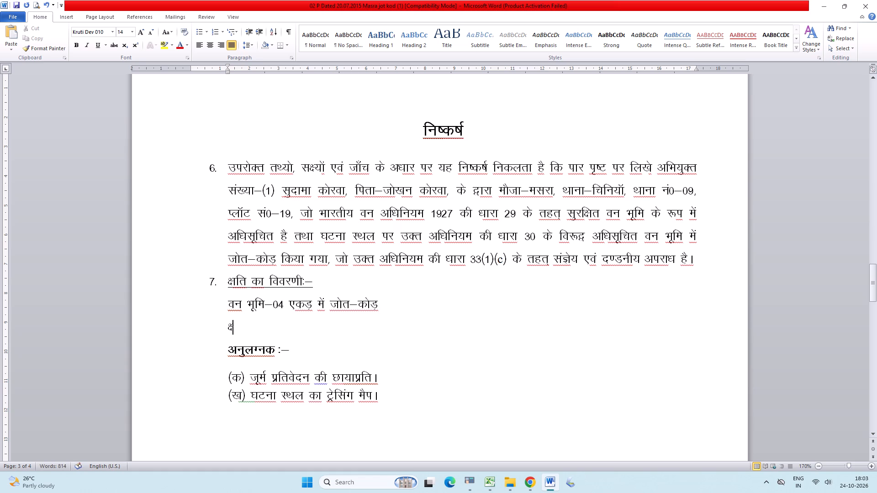
{"action": "type", "text": "kfriwfrZ"}
{"action": "type", "text": "%&"}
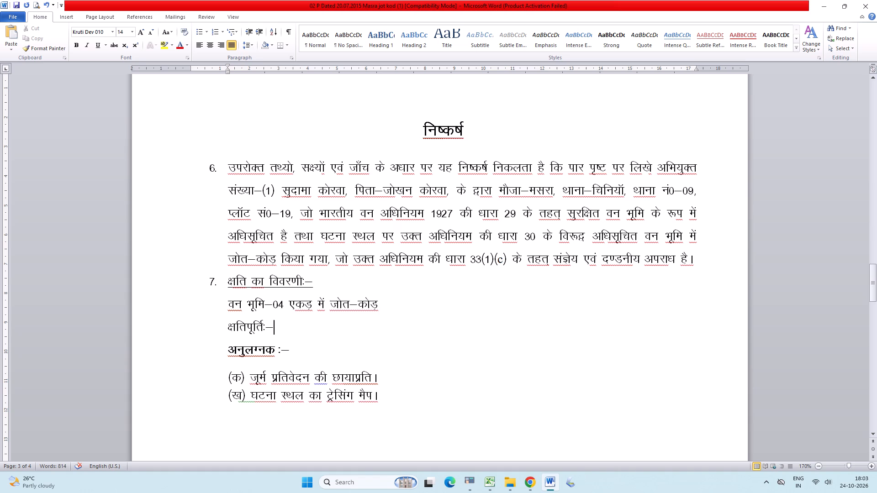
{"action": "type", "text": "400"}
{"action": "key", "text": "BackSpace"}
{"action": "key", "text": "bracketright"}
{"action": "type", "text": "000"}
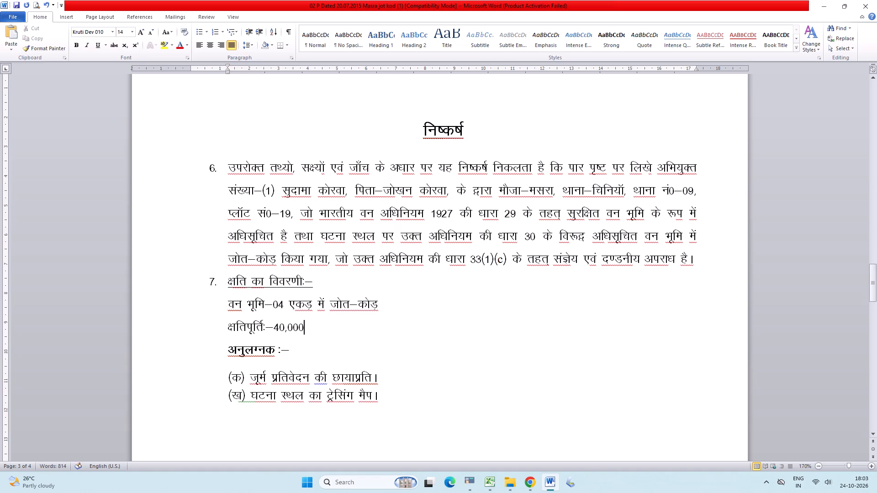
{"action": "type", "text": "-00"}
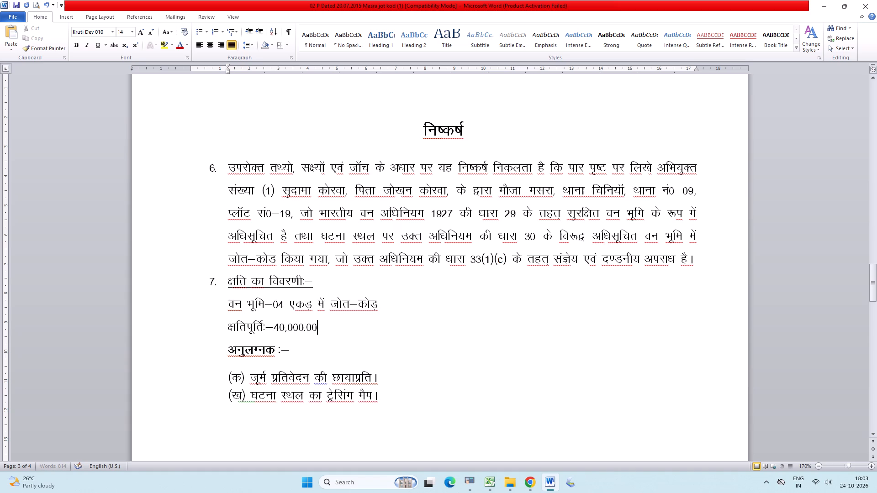
Complete the compensation line with the amount in words, "(चालीस हजार) रूपये।", and save the document.
{"action": "key", "text": "space"}
{"action": "key", "text": "alt+0"}
{"action": "key", "text": "alt+1"}
{"action": "key", "text": "alt+8"}
{"action": "key", "text": "alt+8"}
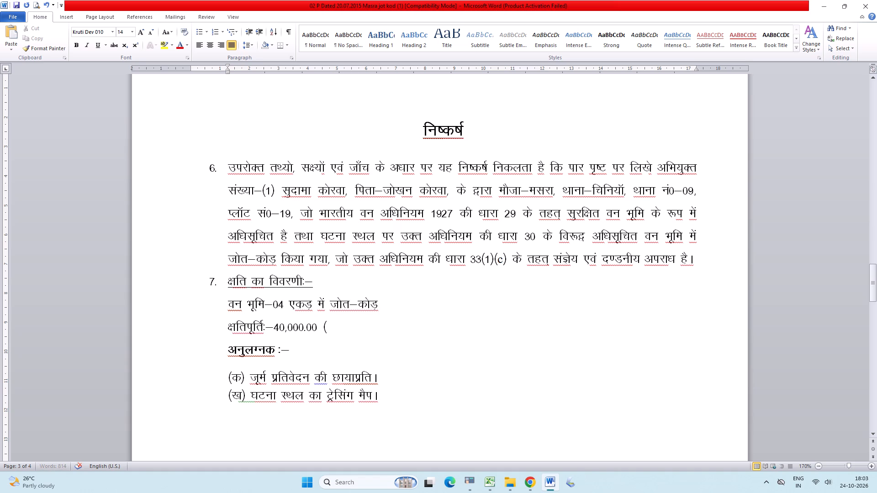
{"action": "key", "text": "k"}
{"action": "key", "text": "BackSpace"}
{"action": "type", "text": "pkthl"}
{"action": "key", "text": "BackSpace"}
{"action": "key", "text": "BackSpace"}
{"action": "key", "text": "BackSpace"}
{"action": "type", "text": "yhl gtkj"}
{"action": "key", "text": "space"}
{"action": "key", "text": "BackSpace"}
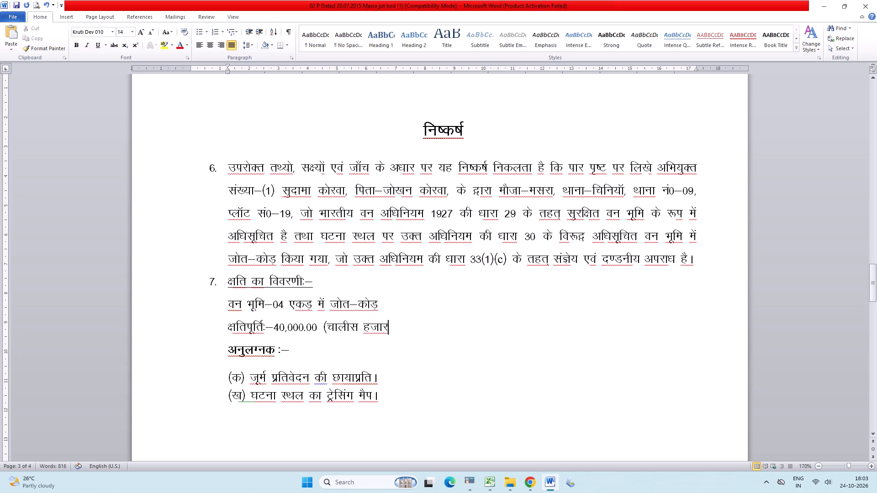
{"action": "key", "text": "alt+0"}
{"action": "key", "text": "alt+1"}
{"action": "key", "text": "alt+8"}
{"action": "key", "text": "alt+9"}
{"action": "key", "text": "space"}
{"action": "type", "text": ":i;s"}
{"action": "key", "text": "shift+a"}
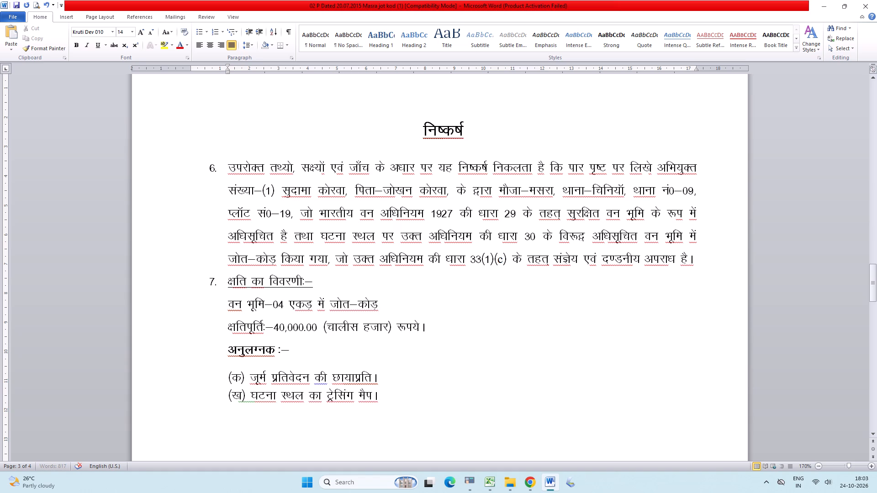
{"action": "key", "text": "ctrl+s"}
Make the entire "क्षतिपूर्ति" line under item 7 bold.
{"action": "left_click_drag", "start_coordinate": [227, 327], "coordinate": [412, 322]}
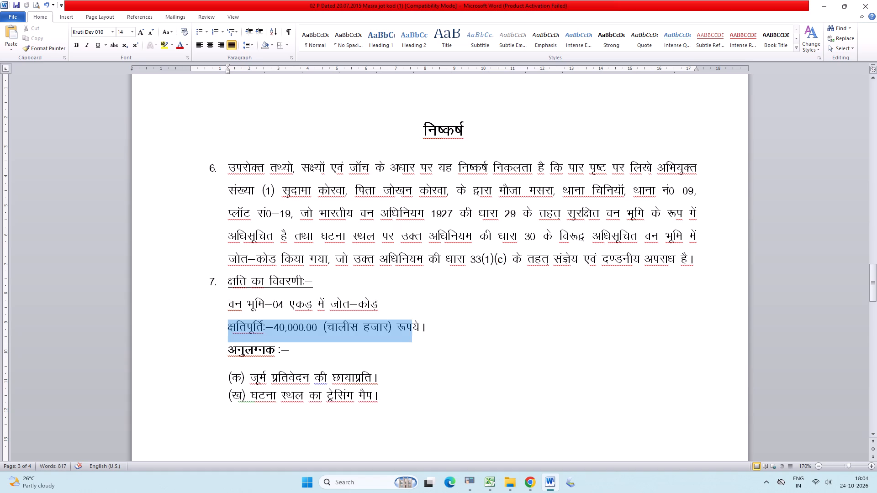
{"action": "left_click_drag", "start_coordinate": [412, 322], "coordinate": [427, 325]}
{"action": "key", "text": "ctrl+b"}
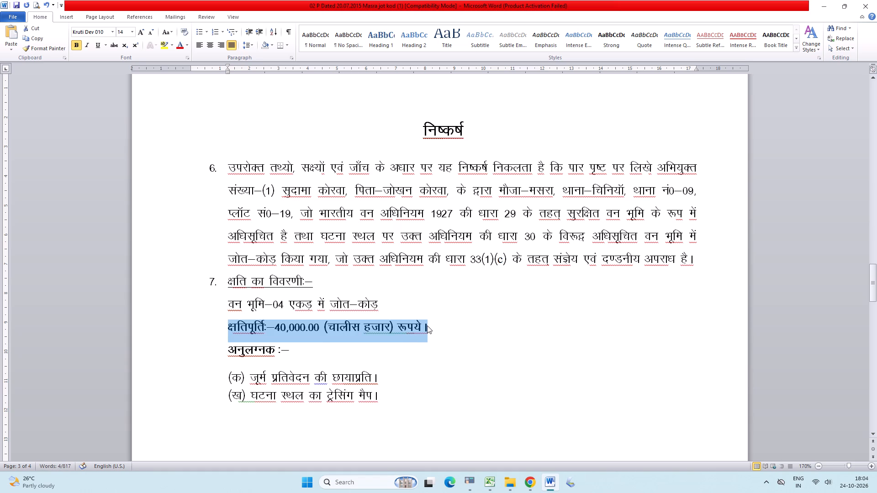
End the "वन भूमि–04 एकड़ में जोत–कोड़" line with a danda (।) and save the document.
{"action": "left_click", "coordinate": [378, 303]}
{"action": "key", "text": "shift+a"}
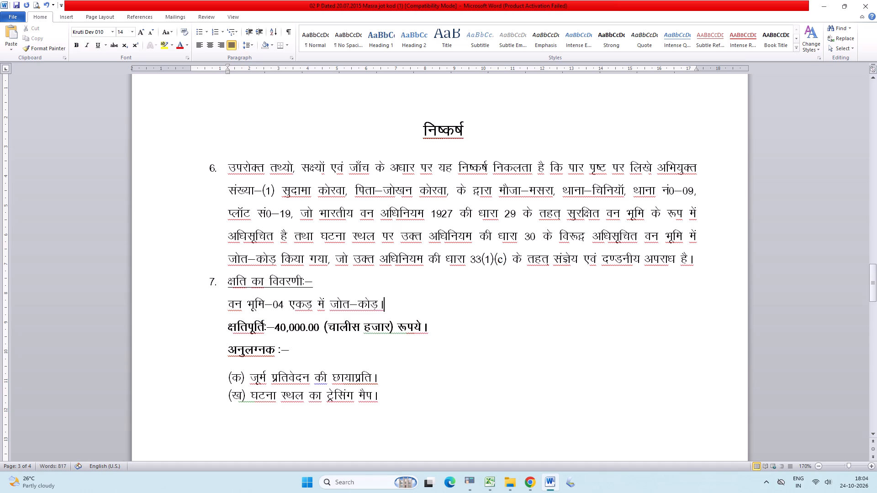
{"action": "key", "text": "ctrl+s"}
{"action": "key", "text": "ctrl+s"}
Start a new enclosure line labelled "(ग)" below item (ख) in the अनुलग्नक list.
{"action": "scroll", "coordinate": [354, 348], "scroll_direction": "down", "scroll_amount": 1}
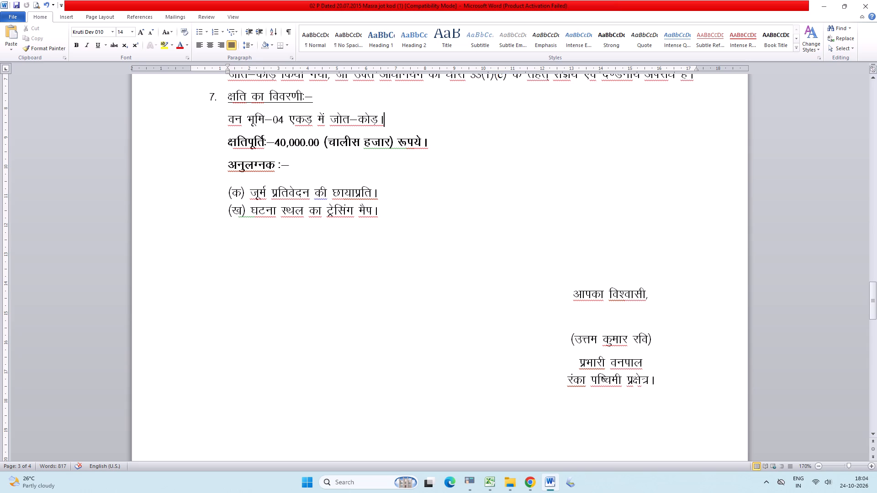
{"action": "scroll", "coordinate": [346, 341], "scroll_direction": "up", "scroll_amount": 2}
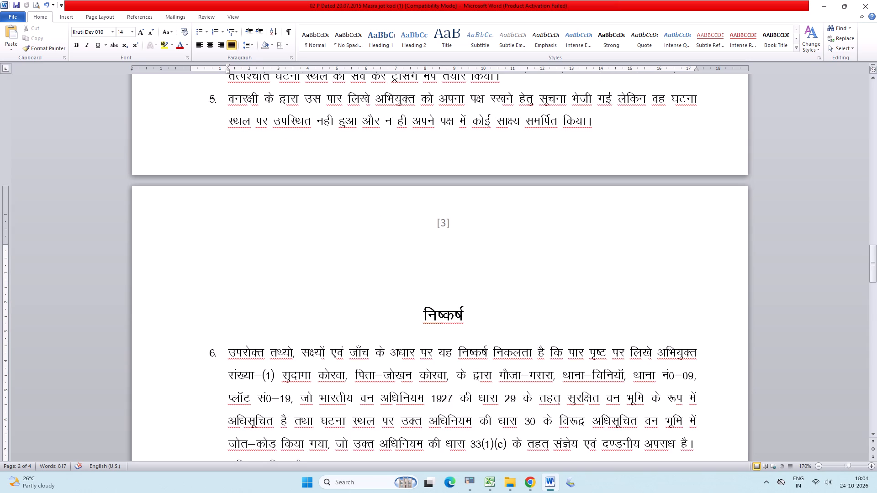
{"action": "scroll", "coordinate": [460, 431], "scroll_direction": "down", "scroll_amount": 1}
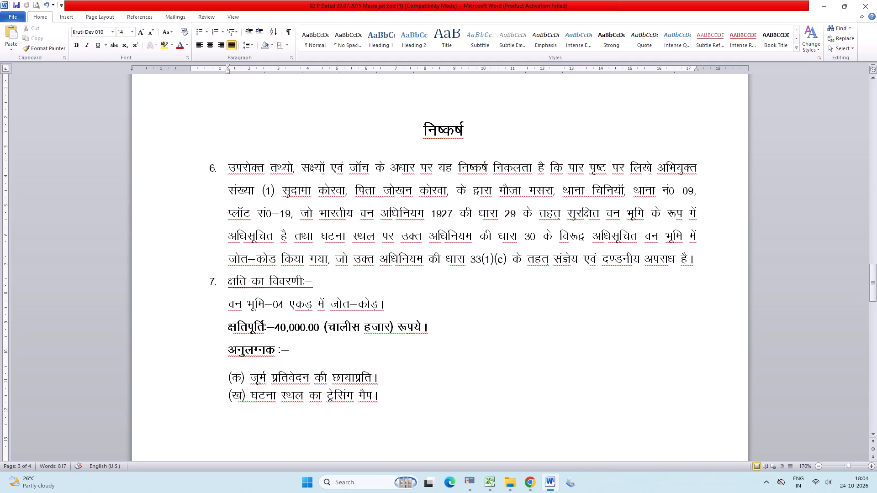
{"action": "left_click", "coordinate": [379, 397]}
{"action": "key", "text": "Return"}
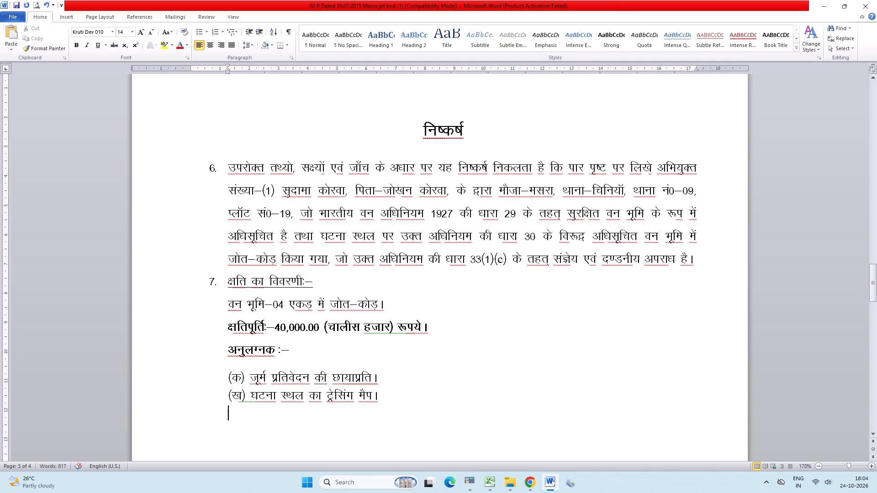
{"action": "key", "text": "alt+0"}
{"action": "key", "text": "alt+1"}
{"action": "key", "text": "alt+8"}
{"action": "key", "text": "alt+8"}
{"action": "key", "text": "x"}
{"action": "key", "text": "alt+0"}
{"action": "key", "text": "alt+1"}
{"action": "key", "text": "alt+8"}
{"action": "key", "text": "alt+9"}
{"action": "key", "text": "space"}
Enter "भारतीय वन अधिनियम, 1927 की धारा 29 एवं 30 के तहत्" as the text of enclosure (ग).
{"action": "type", "text": "Hkkjrh; ou"}
{"action": "key", "text": "space"}
{"action": "type", "text": "vf/kfu;e] 1927 dh /"}
{"action": "type", "text": "kkjk 29 ,oa"}
{"action": "key", "text": "space"}
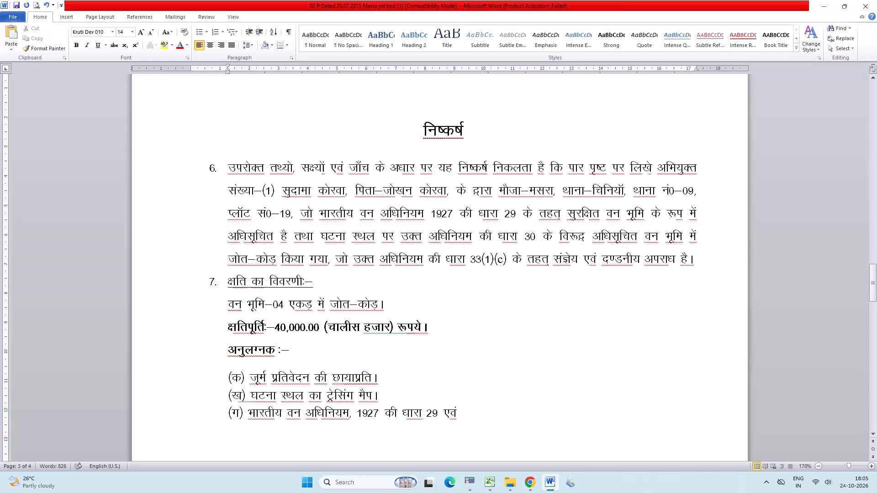
{"action": "type", "text": "30 d rrg"}
{"action": "key", "text": "BackSpace"}
{"action": "key", "text": "BackSpace"}
{"action": "key", "text": "BackSpace"}
{"action": "key", "text": "BackSpace"}
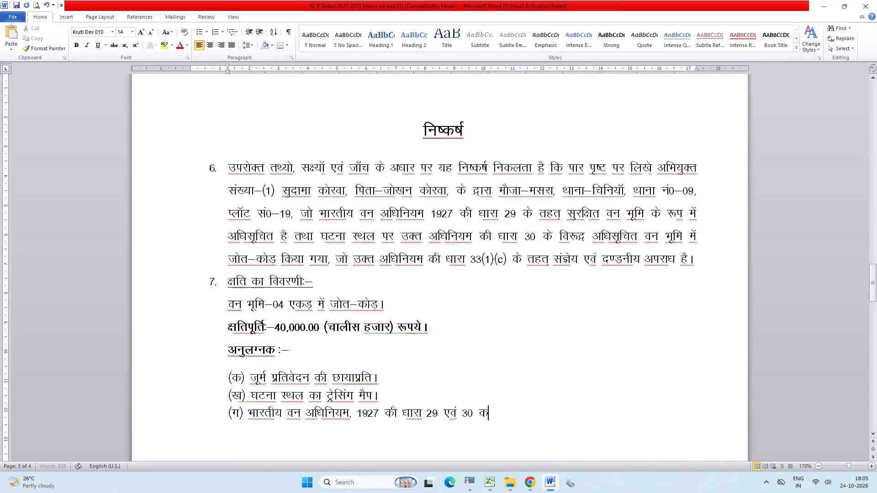
{"action": "type", "text": "s rgr~"}
Complete enclosure (ग) with "प्रकाशित अधिसूचना की अभिप्रमाणित छायाप्रति।".
{"action": "key", "text": "space"}
{"action": "type", "text": "izdkf\"kr vf/klwpuk dh vfh"}
{"action": "key", "text": "BackSpace"}
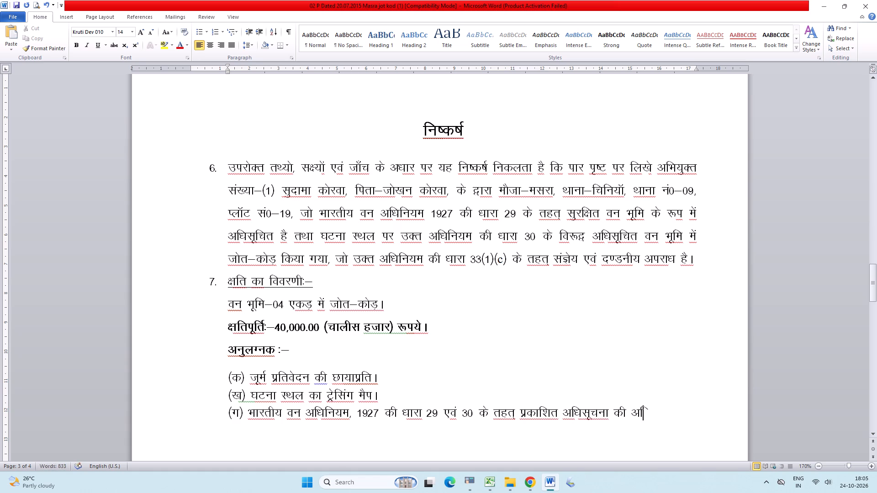
{"action": "type", "text": "Hkizekf.kr Nk;kizfr"}
{"action": "key", "text": "space"}
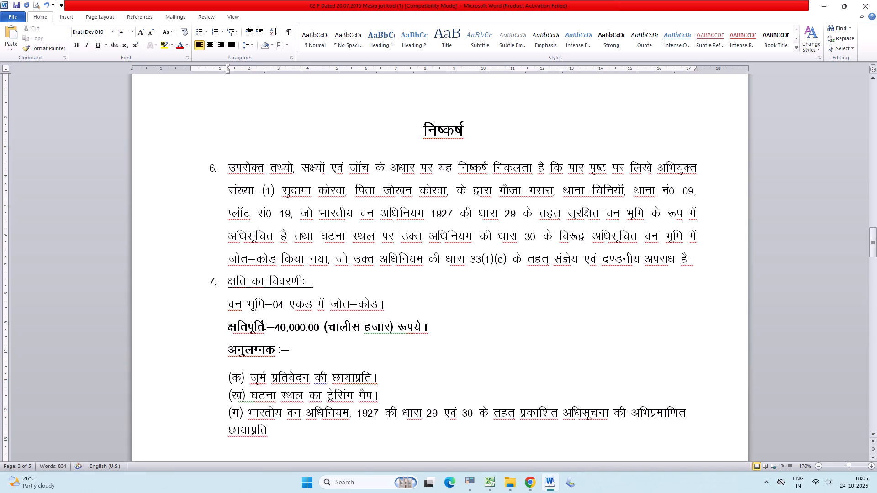
{"action": "key", "text": "BackSpace"}
{"action": "key", "text": "shift+a"}
Break enclosure (ग) before "अधिसूचना", indent the second line with four spaces under the item text, and save the document.
{"action": "left_click", "coordinate": [564, 412]}
{"action": "key", "text": "Return"}
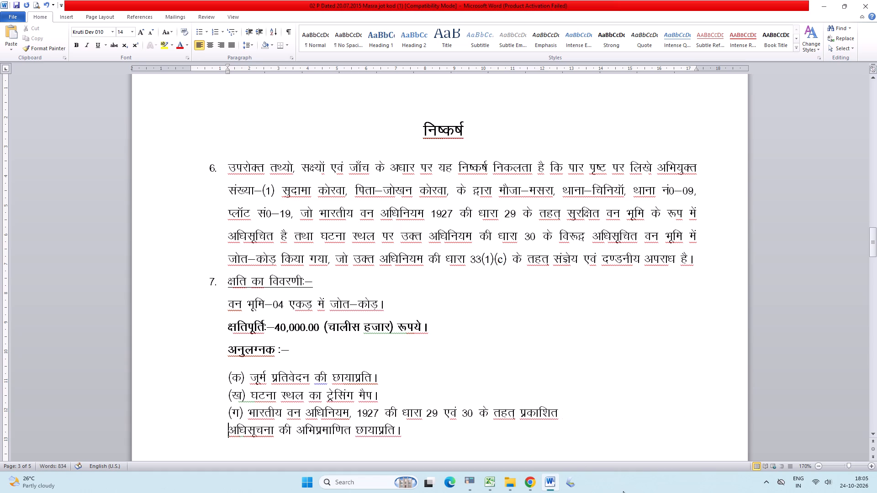
{"action": "key", "text": "ctrl+Tab"}
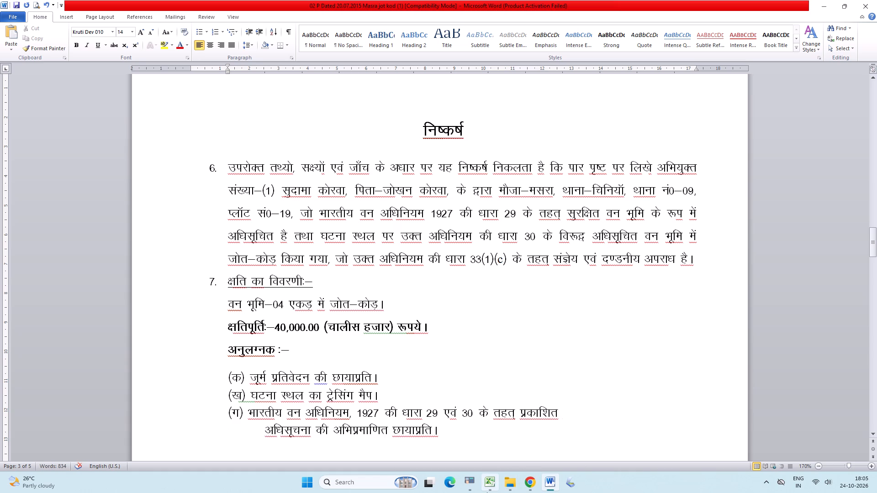
{"action": "key", "text": "BackSpace"}
{"action": "key", "text": "space"}
{"action": "key", "text": "space"}
{"action": "key", "text": "space"}
{"action": "key", "text": "space"}
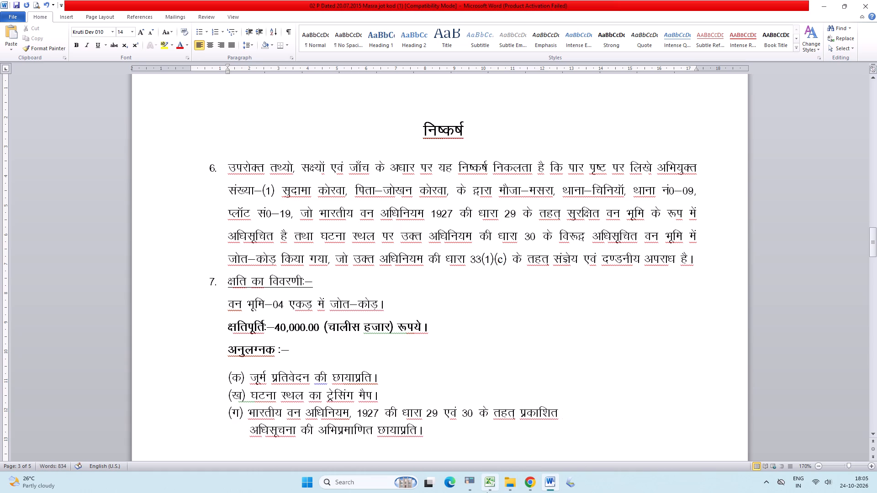
{"action": "key", "text": "ctrl+s"}
Copy enclosures (क) to (ग) onto a new line below "दस्तावेजें भेजी जाती है।" in the magistrate's forwarding note.
{"action": "left_click_drag", "start_coordinate": [228, 378], "coordinate": [422, 434]}
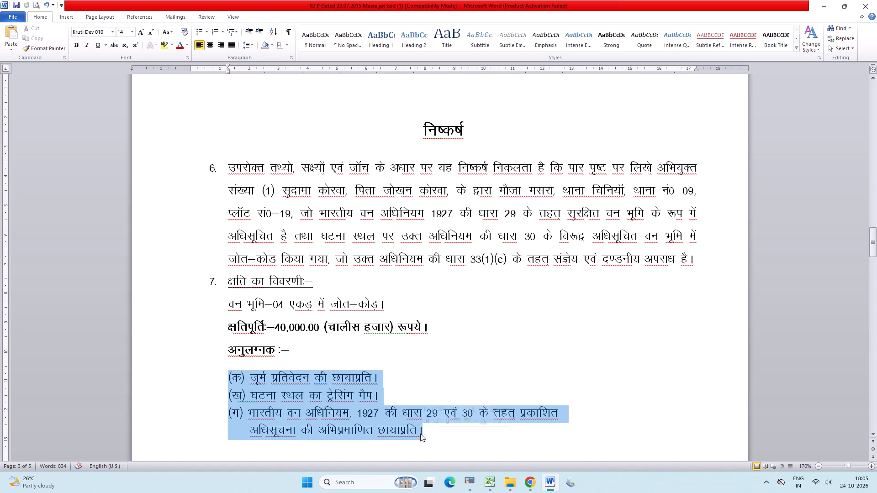
{"action": "key", "text": "ctrl+c"}
{"action": "scroll", "coordinate": [475, 400], "scroll_direction": "down", "scroll_amount": 2}
{"action": "scroll", "coordinate": [560, 345], "scroll_direction": "down", "scroll_amount": 2}
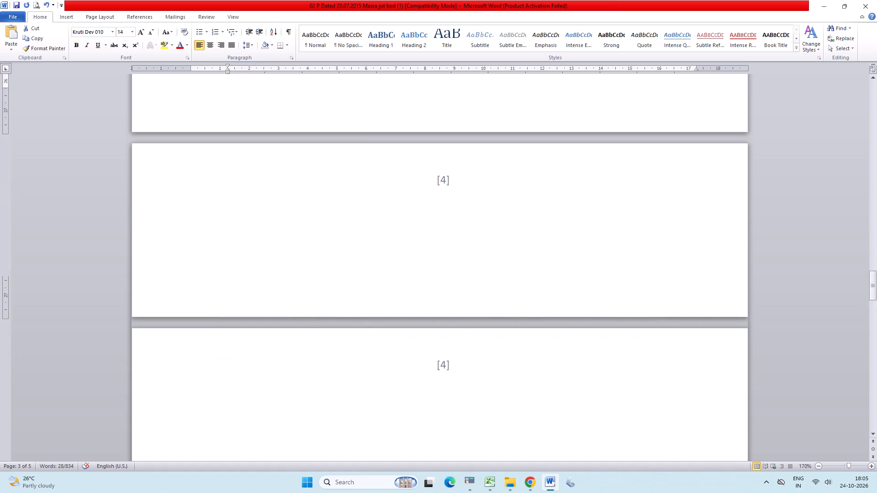
{"action": "scroll", "coordinate": [563, 345], "scroll_direction": "up", "scroll_amount": 1}
{"action": "scroll", "coordinate": [563, 345], "scroll_direction": "down", "scroll_amount": 4}
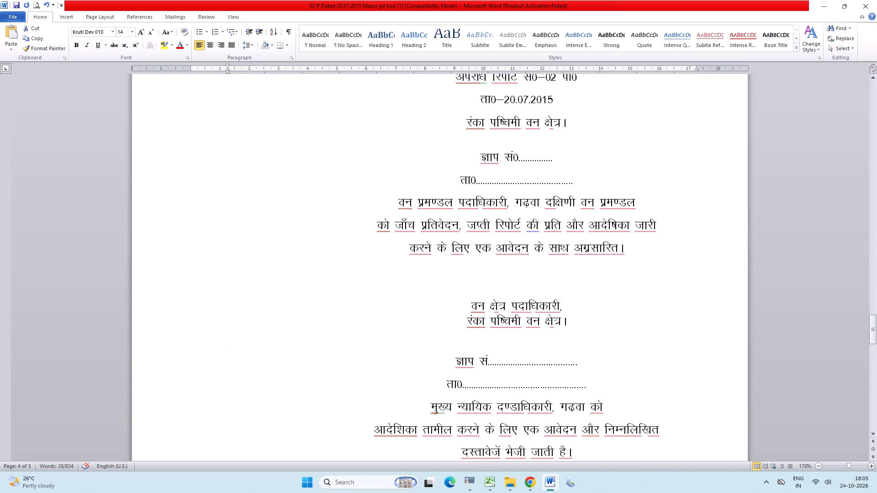
{"action": "left_click", "coordinate": [575, 269]}
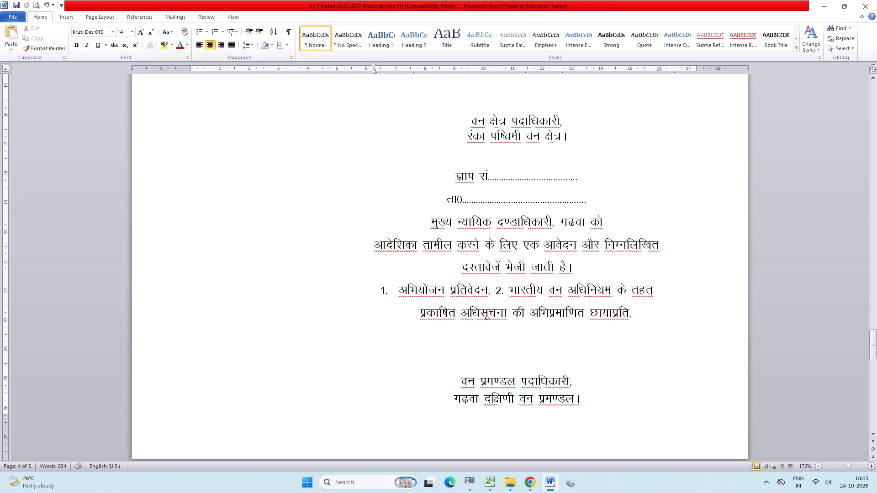
{"action": "key", "text": "Return"}
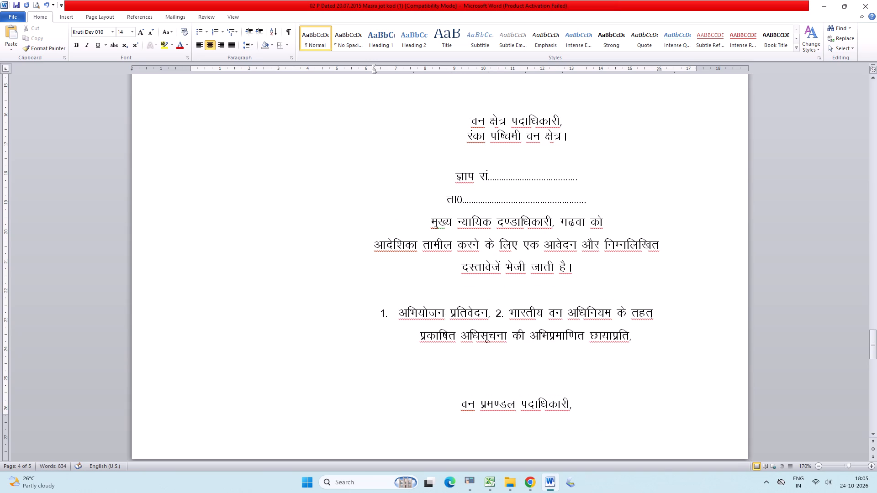
{"action": "key", "text": "ctrl+v"}
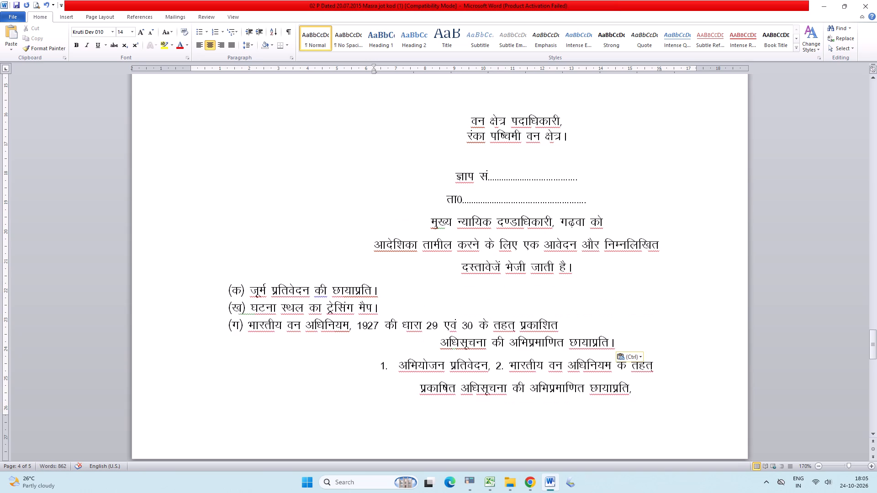
Cut "अभियोजन प्रतिवेदन" out of the old numbered item 1 below the pasted list.
{"action": "left_click_drag", "start_coordinate": [399, 364], "coordinate": [451, 364]}
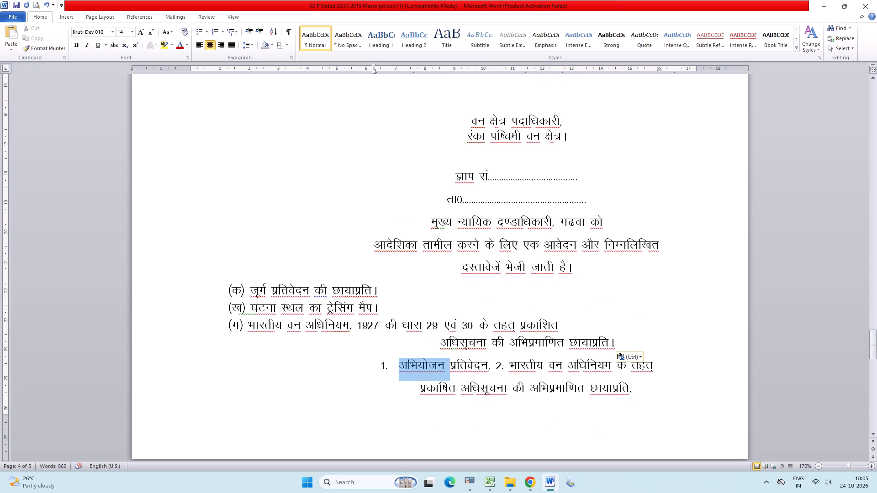
{"action": "left_click_drag", "start_coordinate": [451, 364], "coordinate": [474, 365]}
{"action": "key", "text": "ctrl+x"}
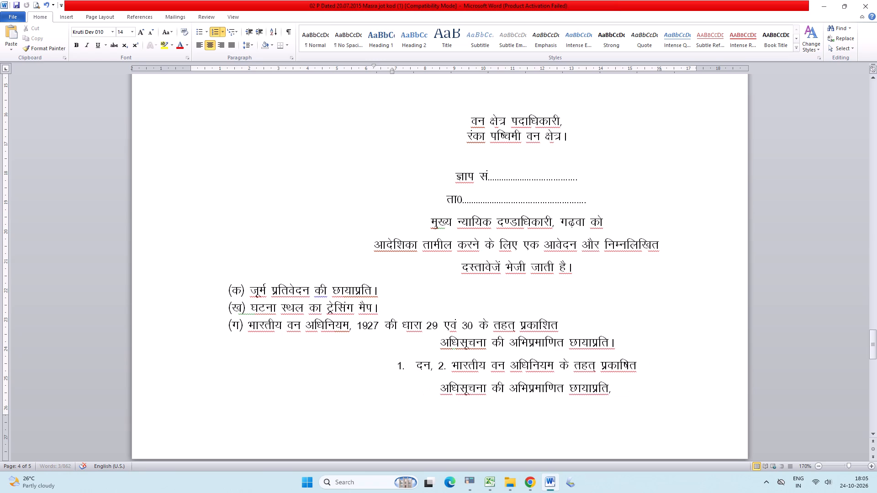
{"action": "key", "text": "ctrl+z"}
{"action": "key", "text": "shift+Right"}
{"action": "key", "text": "shift+Right"}
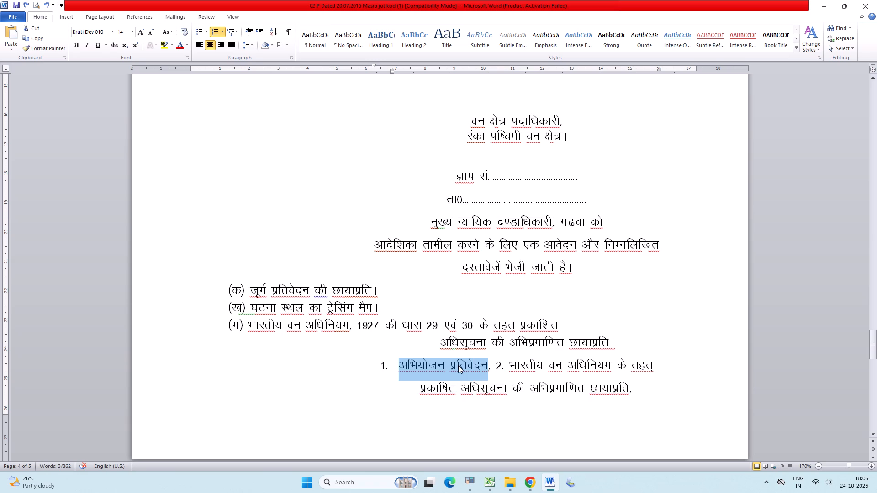
{"action": "key", "text": "shift+Right"}
{"action": "key", "text": "shift+Left"}
{"action": "key", "text": "ctrl+x"}
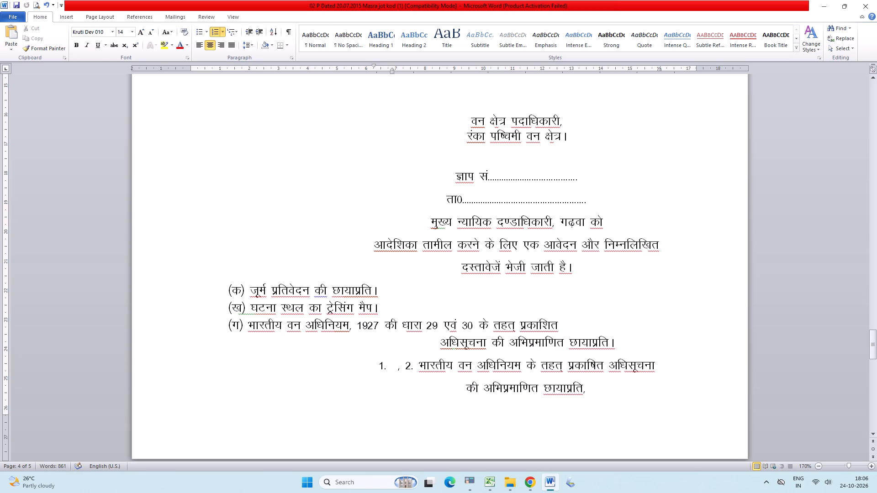
Replace the text of pasted item (क) with the cut "अभियोजन प्रतिवेदन" followed by a danda (।), and save the document.
{"action": "left_click", "coordinate": [257, 288]}
{"action": "left_click", "coordinate": [254, 286]}
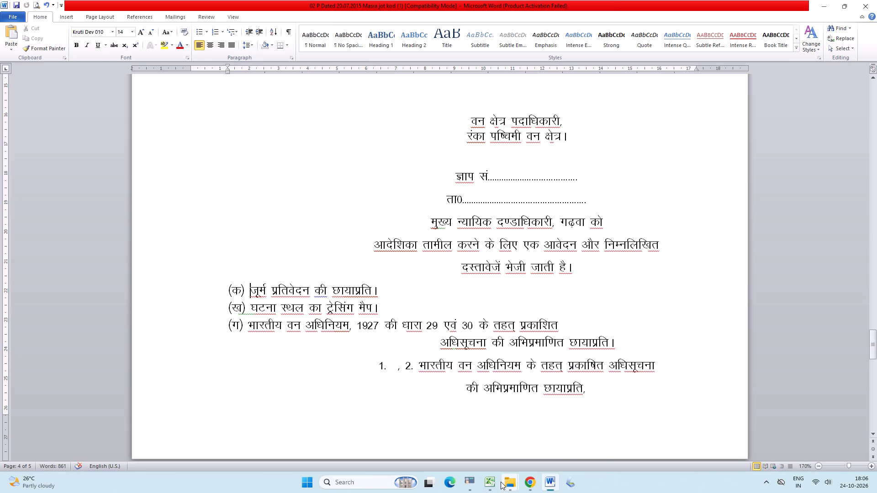
{"action": "key", "text": "ctrl+shift+Right"}
{"action": "key", "text": "ctrl+shift+Right"}
{"action": "key", "text": "ctrl+shift+Right"}
{"action": "key", "text": "ctrl+shift+Right"}
{"action": "key", "text": "ctrl+shift+Right"}
{"action": "key", "text": "ctrl+shift+Right"}
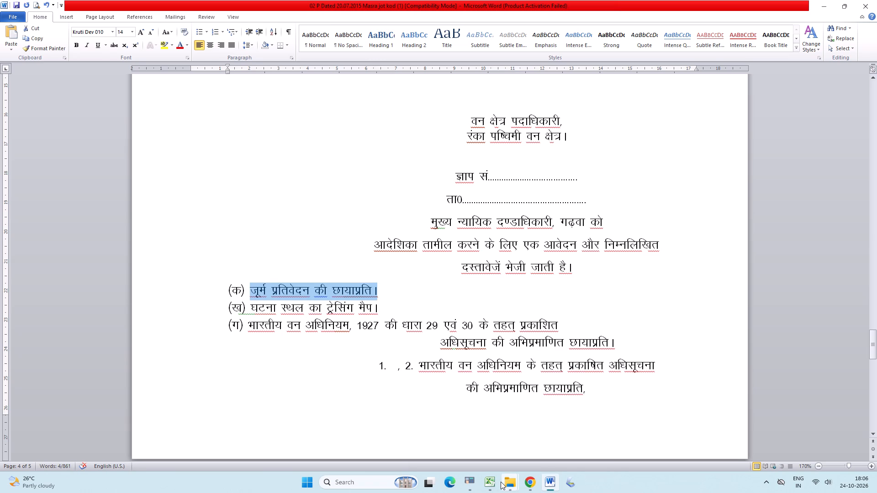
{"action": "key", "text": "ctrl+v"}
{"action": "key", "text": "shift+a"}
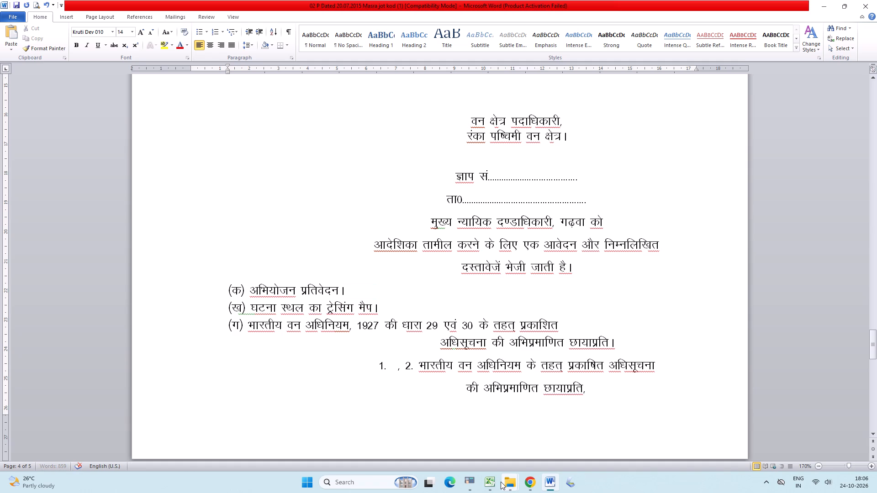
{"action": "key", "text": "ctrl+s"}
Centre the pasted items (क) to (ग) and indent them four levels, in line with the forwarding note above.
{"action": "left_click_drag", "start_coordinate": [224, 293], "coordinate": [560, 341]}
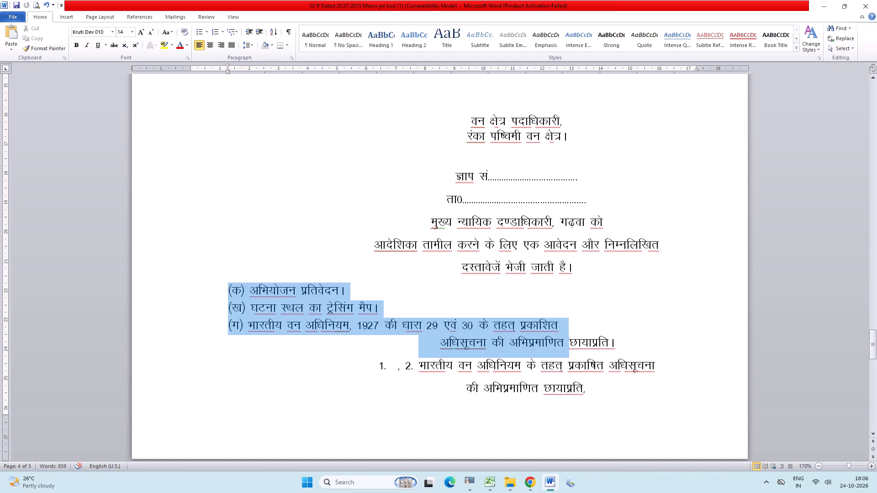
{"action": "left_click_drag", "start_coordinate": [560, 341], "coordinate": [613, 338]}
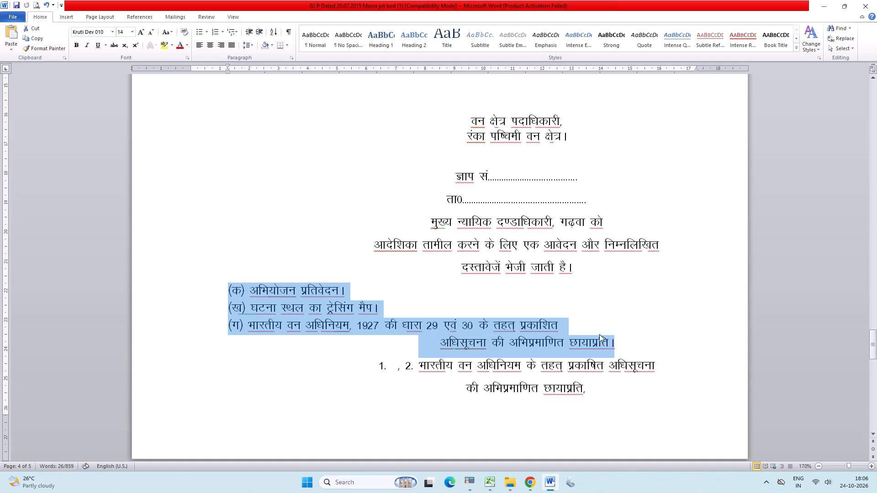
{"action": "key", "text": "ctrl+e"}
{"action": "key", "text": "Tab"}
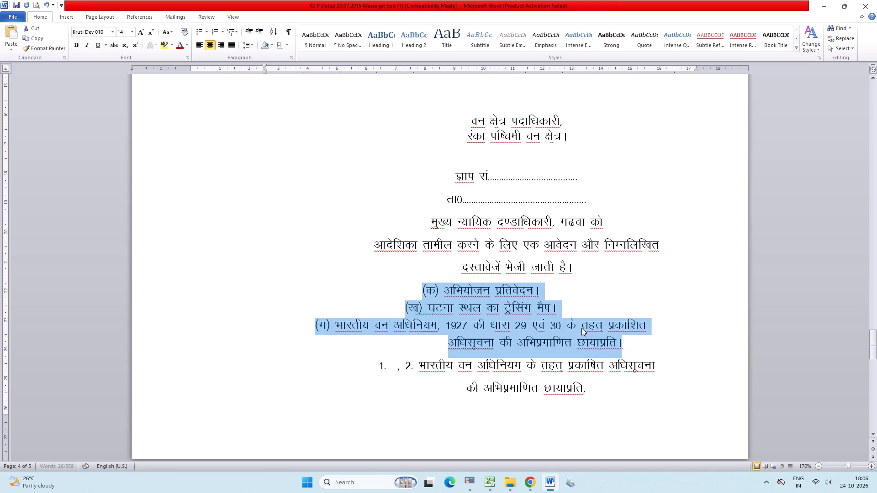
{"action": "key", "text": "Tab"}
{"action": "key", "text": "Tab"}
{"action": "key", "text": "Tab"}
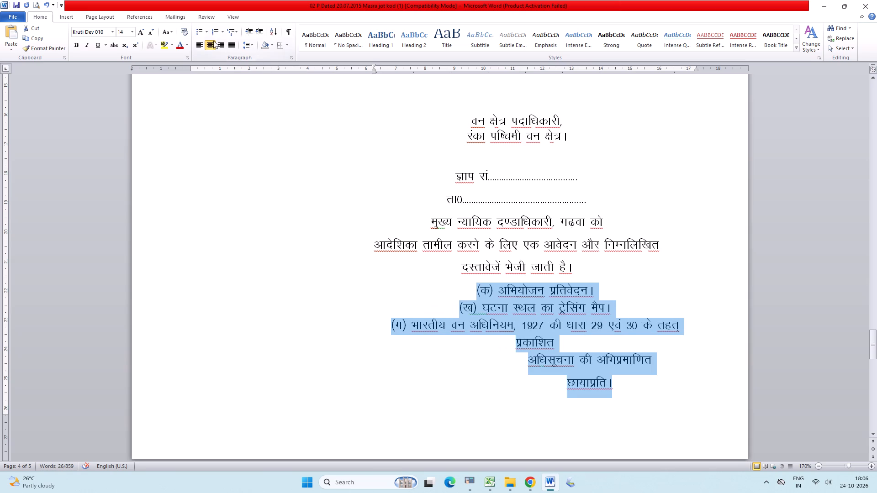
Left-align the pasted items (क) to (ग) in the forwarding note and indent them to about 6.4 cm.
{"action": "left_click", "coordinate": [199, 45]}
{"action": "key", "text": "Tab"}
{"action": "key", "text": "Tab"}
{"action": "key", "text": "Tab"}
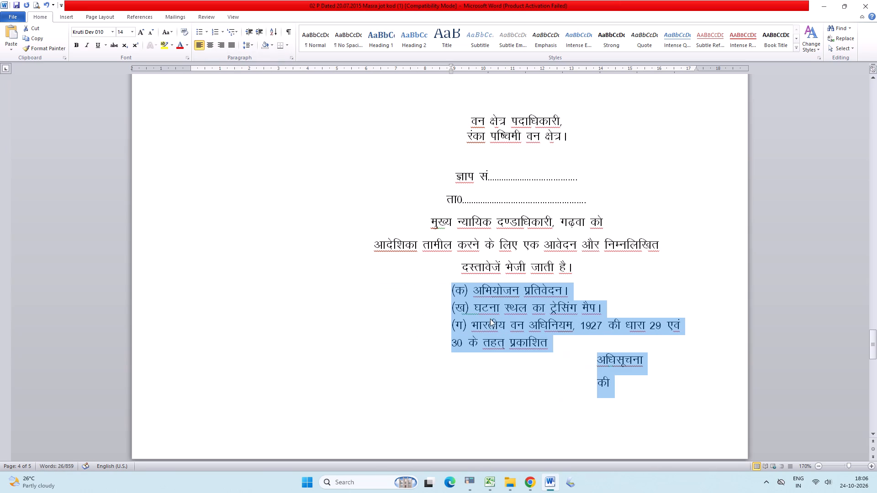
{"action": "key", "text": "Tab"}
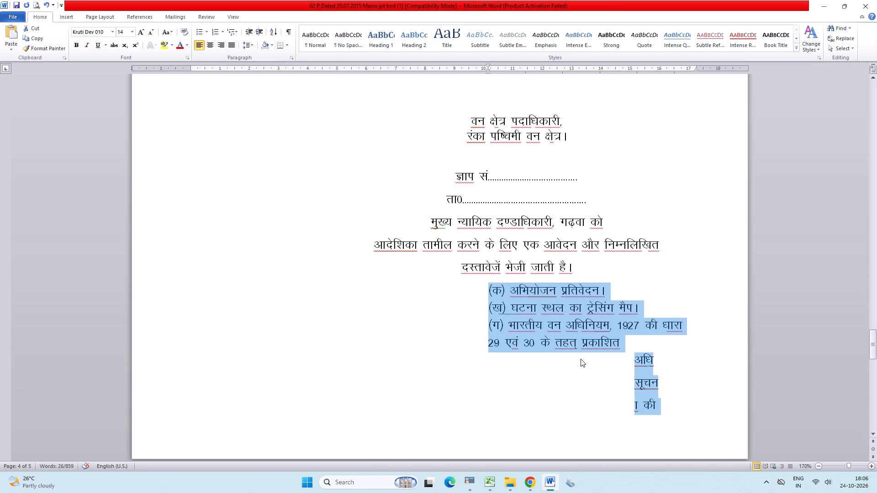
{"action": "key", "text": "ctrl+z"}
{"action": "key", "text": "ctrl+z"}
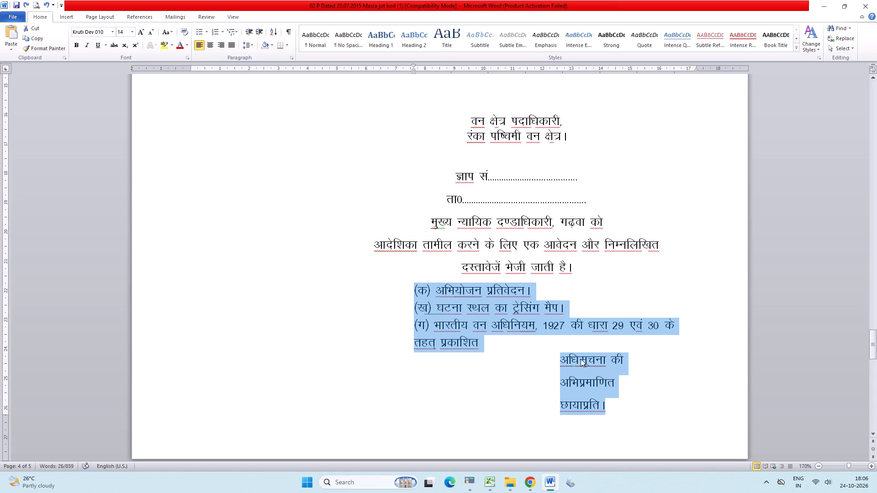
{"action": "key", "text": "ctrl+z"}
Join the broken-off line "अधिसूचना की अभिप्रमाणित छायाप्रति।" onto item (ग) after "प्रकाशित", separated by a space.
{"action": "left_click", "coordinate": [520, 353]}
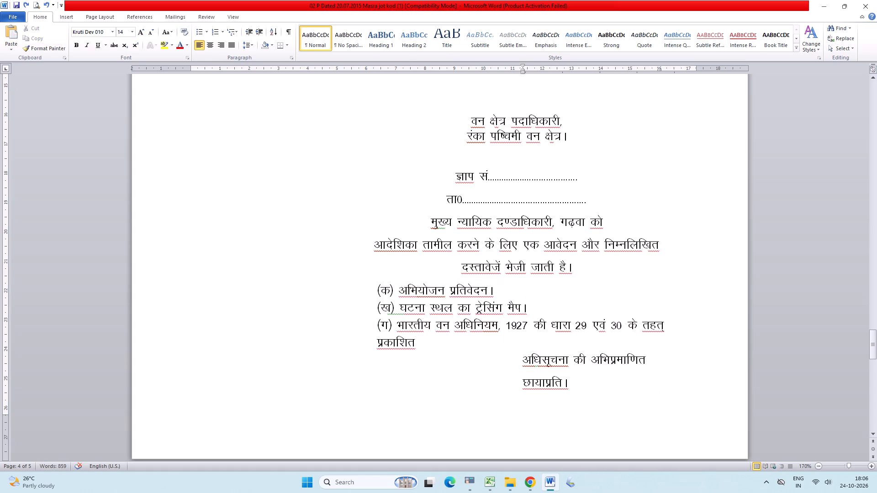
{"action": "key", "text": "BackSpace"}
{"action": "key", "text": "BackSpace"}
{"action": "key", "text": "space"}
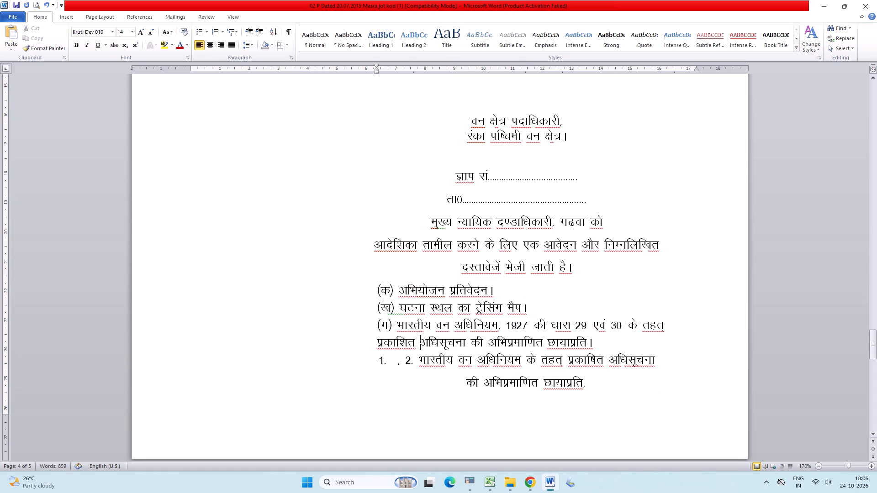
Delete the old numbered enclosure text (items 1 and 2) below item (ग), remove the leftover blank line, and save the document.
{"action": "left_click_drag", "start_coordinate": [381, 359], "coordinate": [541, 375]}
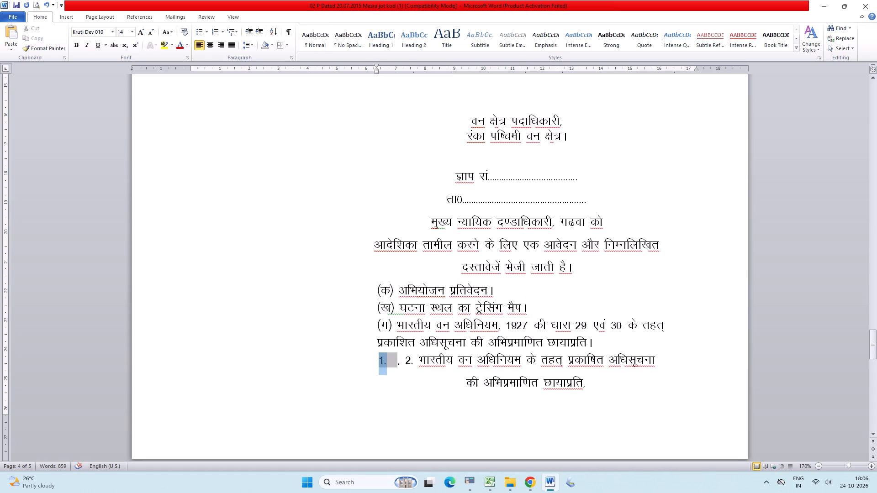
{"action": "left_click_drag", "start_coordinate": [541, 375], "coordinate": [385, 372]}
{"action": "left_click_drag", "start_coordinate": [385, 356], "coordinate": [393, 360]}
{"action": "left_click_drag", "start_coordinate": [425, 359], "coordinate": [426, 358]}
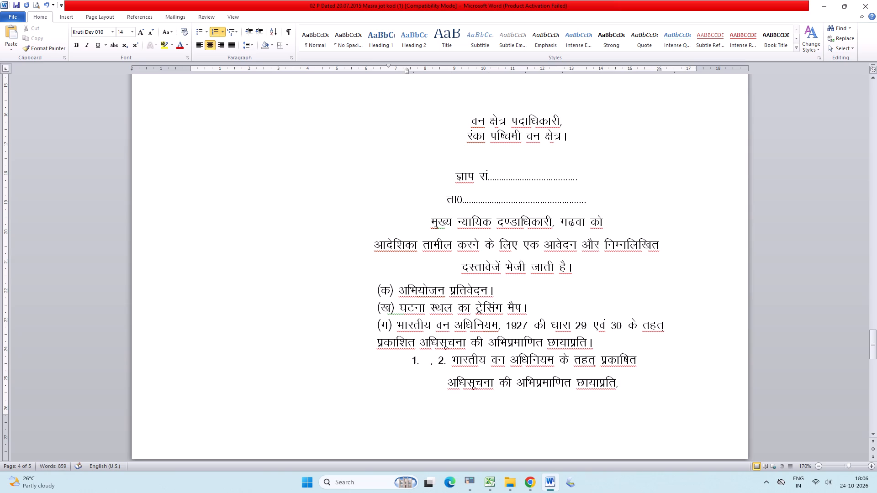
{"action": "left_click_drag", "start_coordinate": [426, 358], "coordinate": [672, 393]}
{"action": "key", "text": "BackSpace"}
{"action": "key", "text": "BackSpace"}
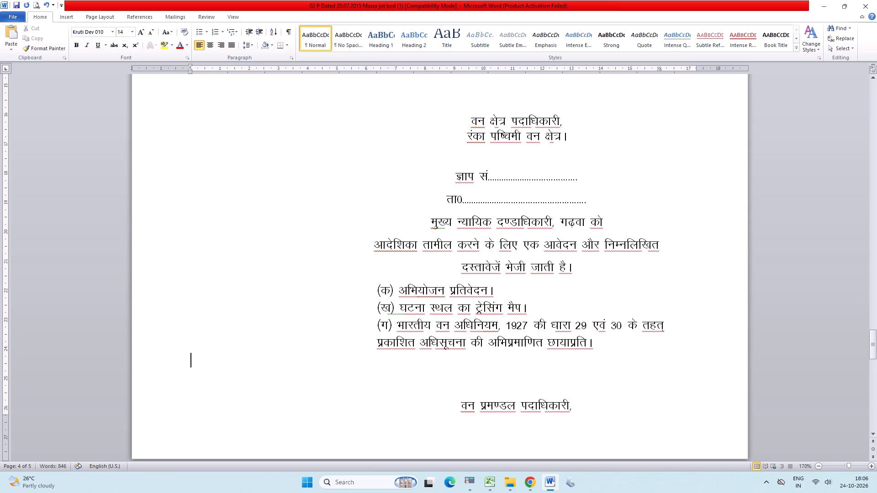
{"action": "key", "text": "BackSpace"}
{"action": "key", "text": "ctrl+s"}
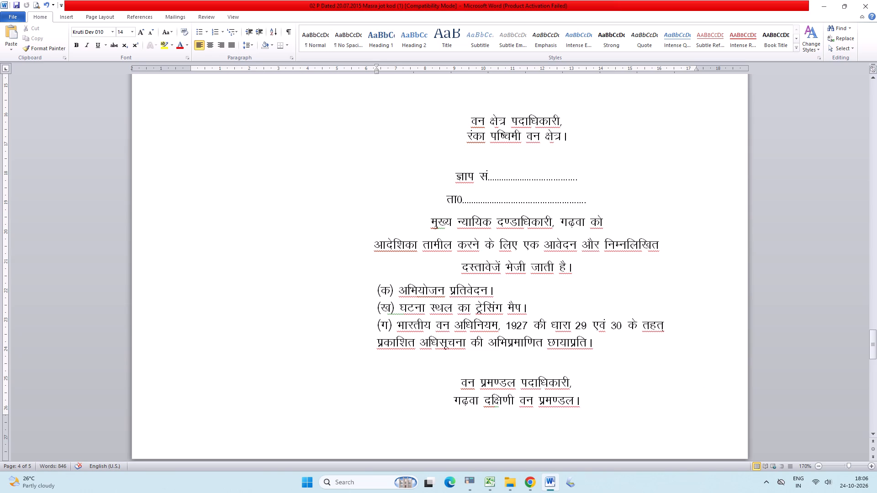
Correct the spelling to "पश्चिमी" in the forest officer's line "रंका पश्चिमी वन क्षेत्र।" and save the document.
{"action": "left_click", "coordinate": [504, 135]}
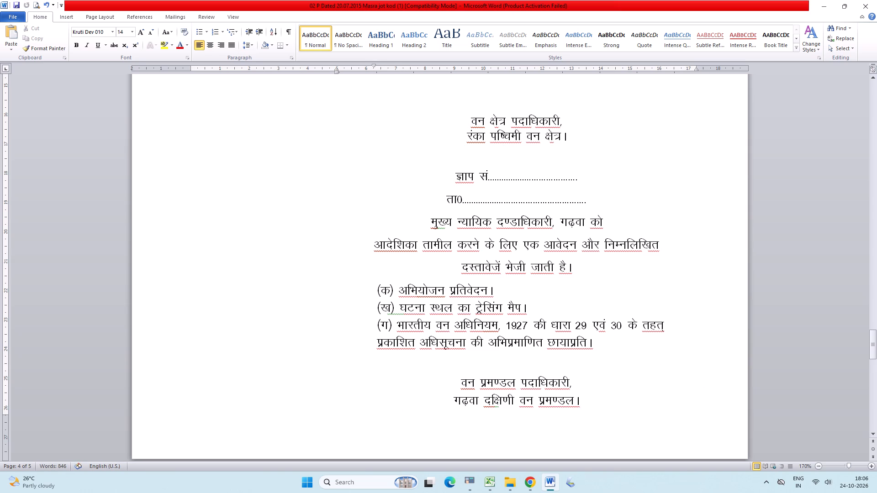
{"action": "key", "text": "BackSpace"}
{"action": "key", "text": "shift+quotedbl"}
{"action": "key", "text": "ctrl+s"}
{"action": "key", "text": "ctrl+s"}
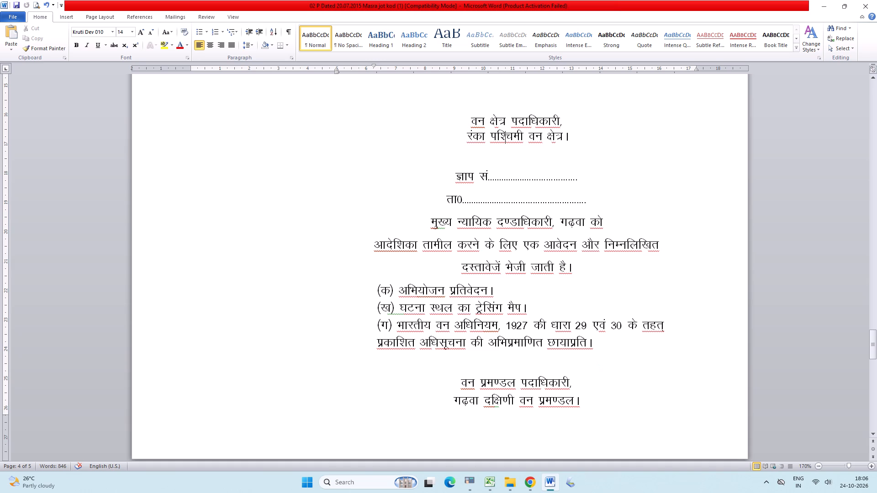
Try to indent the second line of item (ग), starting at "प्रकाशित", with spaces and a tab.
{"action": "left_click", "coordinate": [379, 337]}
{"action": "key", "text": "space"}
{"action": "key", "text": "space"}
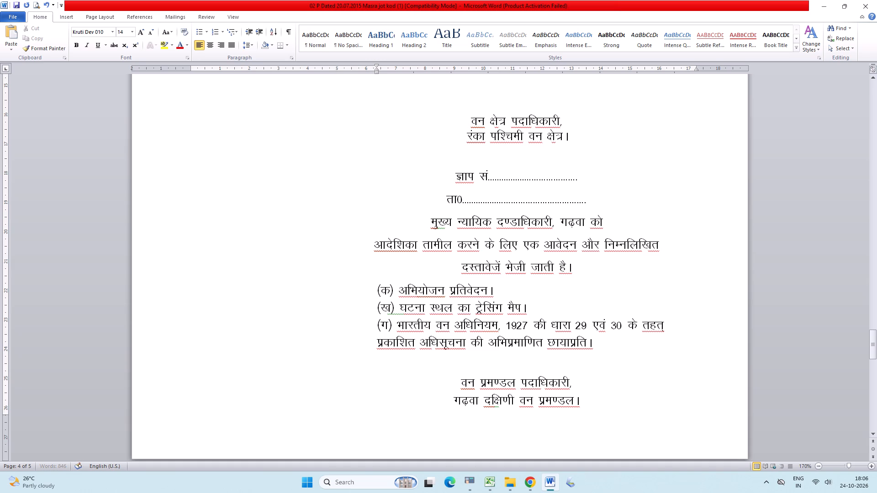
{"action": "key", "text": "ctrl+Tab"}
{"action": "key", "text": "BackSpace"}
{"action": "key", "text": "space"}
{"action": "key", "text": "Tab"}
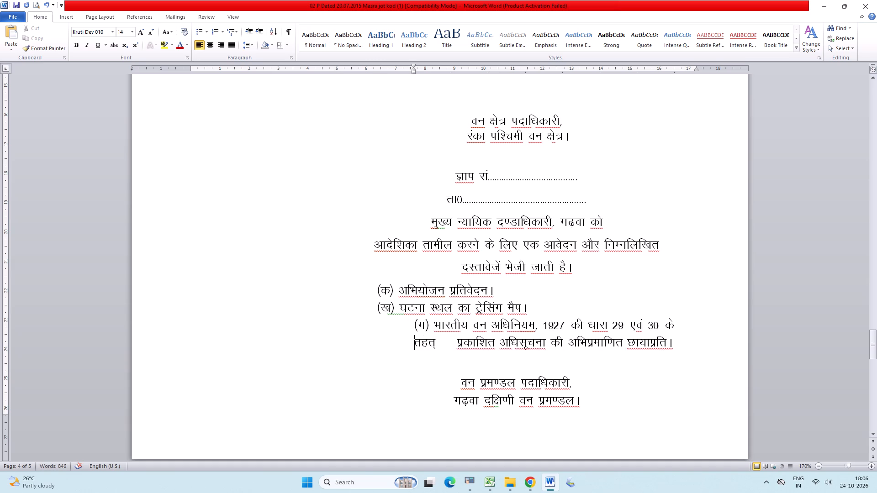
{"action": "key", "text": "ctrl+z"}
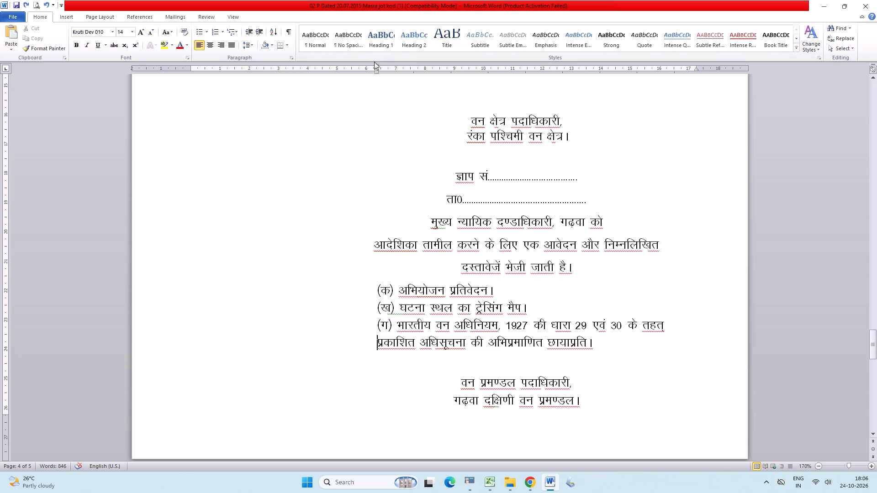
Give item (ग) a hanging indent, with the first line at about 6.25 cm and the second at about 6.75 cm, and save.
{"action": "left_click_drag", "start_coordinate": [376, 64], "coordinate": [392, 70]}
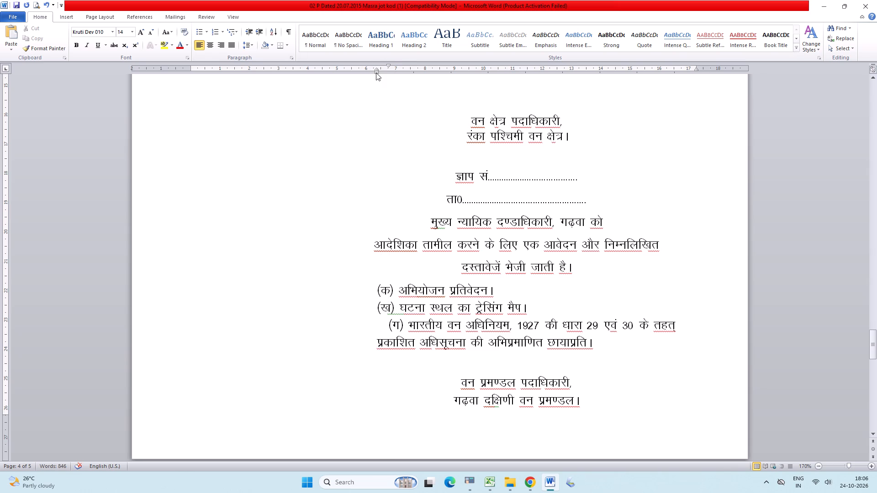
{"action": "left_click_drag", "start_coordinate": [376, 72], "coordinate": [362, 76]}
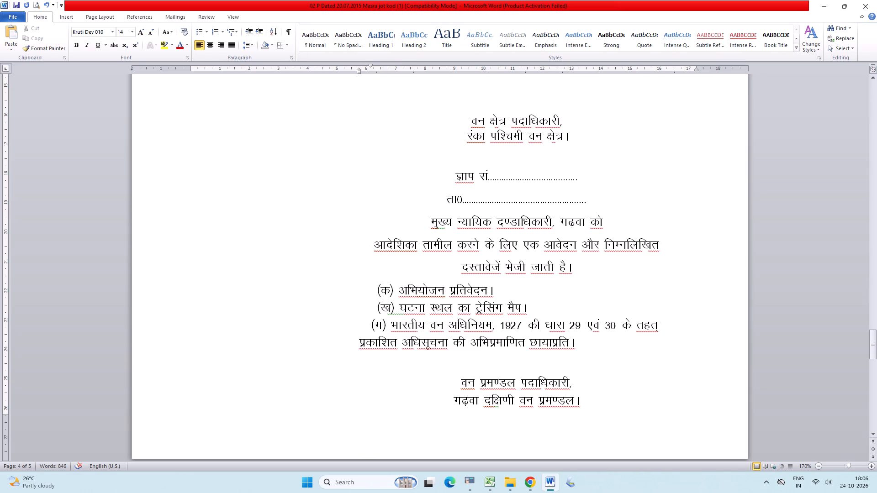
{"action": "left_click_drag", "start_coordinate": [371, 63], "coordinate": [394, 73]}
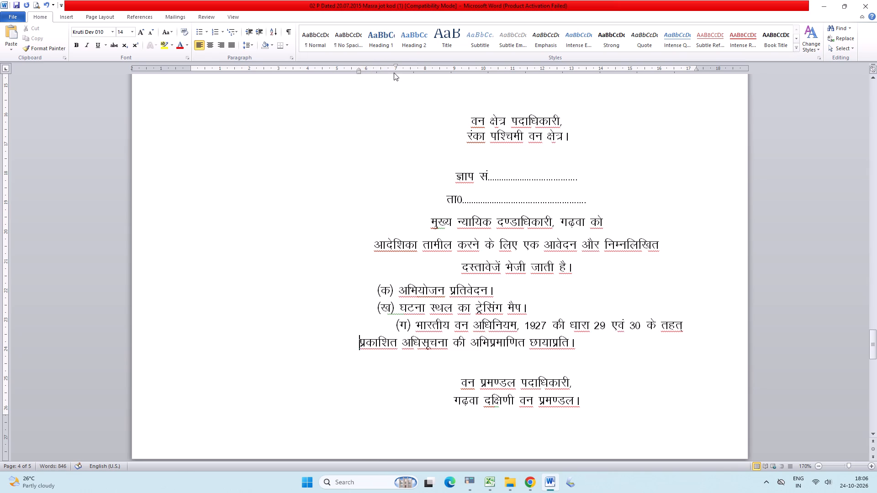
{"action": "left_click_drag", "start_coordinate": [358, 72], "coordinate": [401, 86]}
{"action": "left_click_drag", "start_coordinate": [401, 86], "coordinate": [400, 86]}
{"action": "left_click_drag", "start_coordinate": [438, 64], "coordinate": [426, 67]}
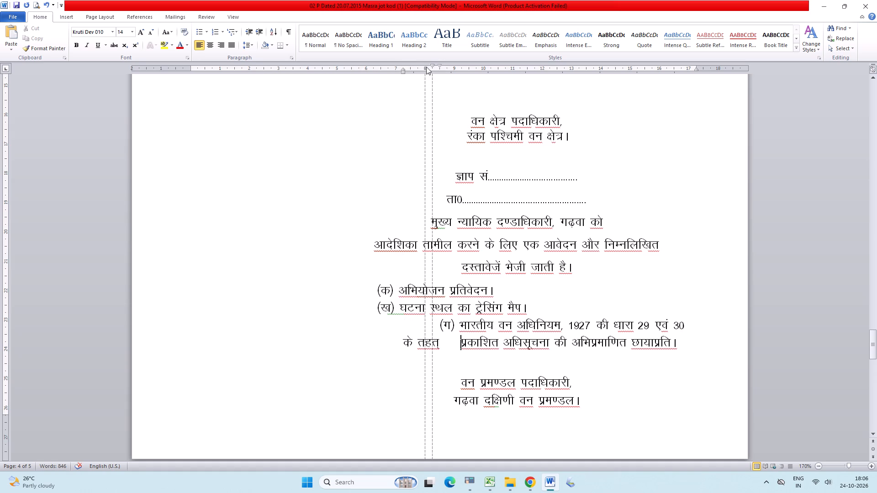
{"action": "left_click_drag", "start_coordinate": [426, 67], "coordinate": [375, 59]}
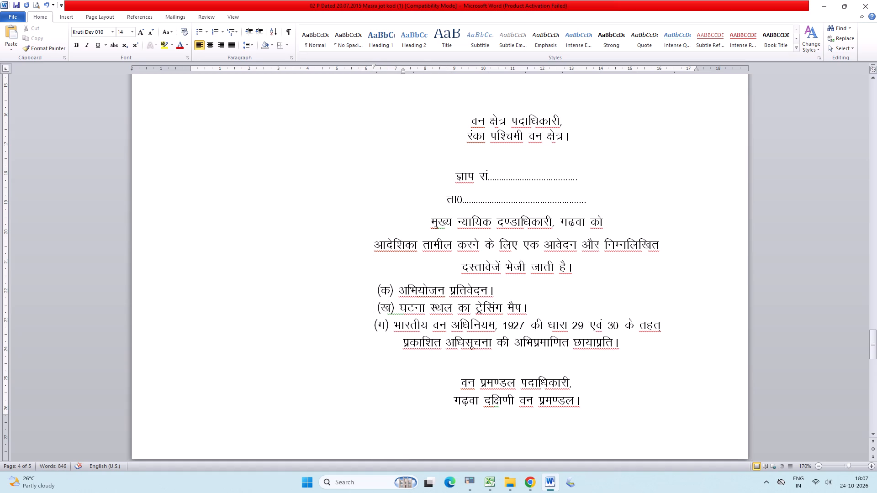
{"action": "left_click_drag", "start_coordinate": [403, 71], "coordinate": [389, 72]}
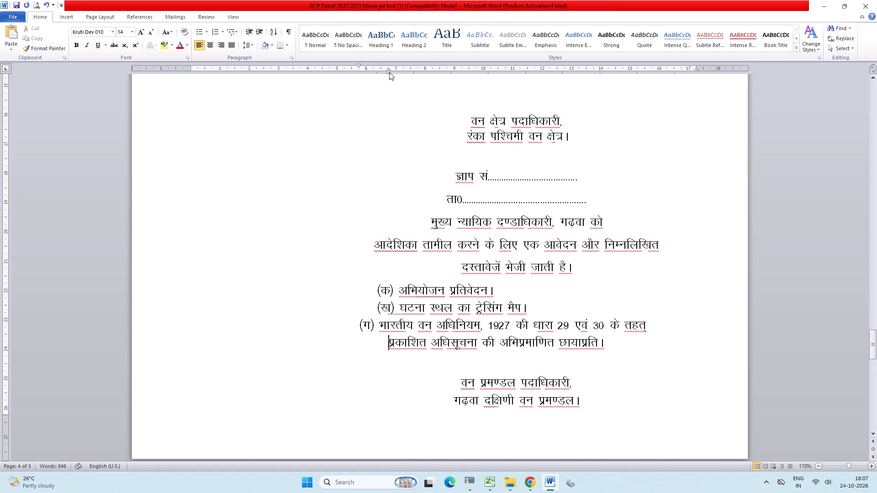
{"action": "left_click_drag", "start_coordinate": [360, 64], "coordinate": [378, 71]}
{"action": "left_click_drag", "start_coordinate": [378, 71], "coordinate": [377, 71]}
{"action": "left_click", "coordinate": [465, 350]}
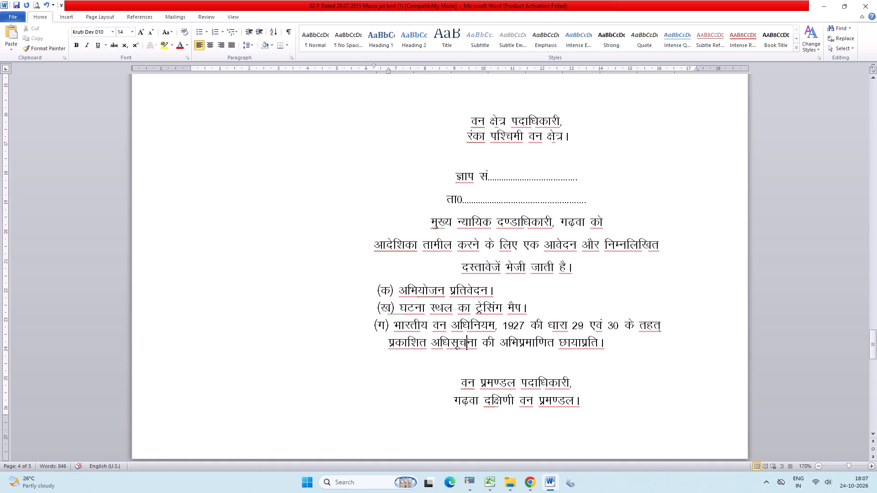
{"action": "key", "text": "ctrl+s"}
{"action": "key", "text": "ctrl+s"}
Set the blank line above the "वन प्रमण्डल पदाधिकारी," signature block to font size 18 and save the document.
{"action": "left_click", "coordinate": [489, 371]}
{"action": "key", "text": "ctrl+shift+Right"}
{"action": "key", "text": "ctrl+shift+comma"}
{"action": "key", "text": "ctrl+shift+comma"}
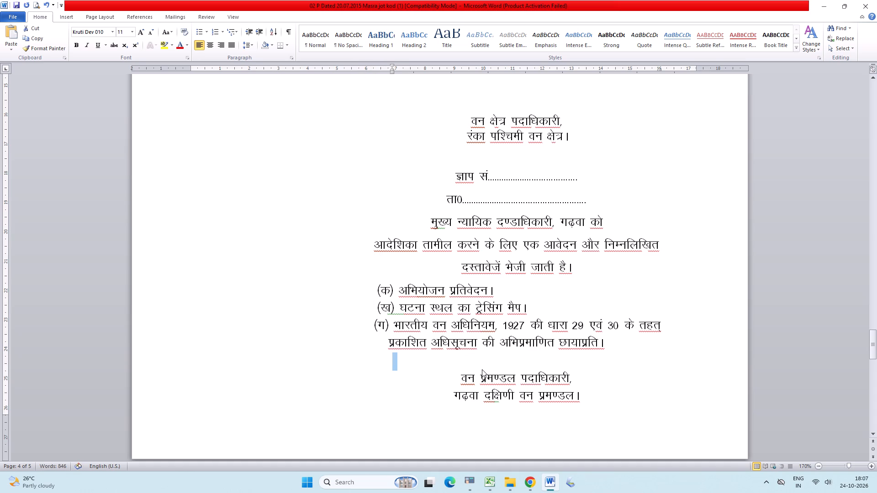
{"action": "key", "text": "ctrl+shift+period"}
{"action": "key", "text": "ctrl+shift+period"}
{"action": "key", "text": "ctrl+shift+period"}
{"action": "key", "text": "ctrl+shift+period"}
{"action": "key", "text": "ctrl+shift+period"}
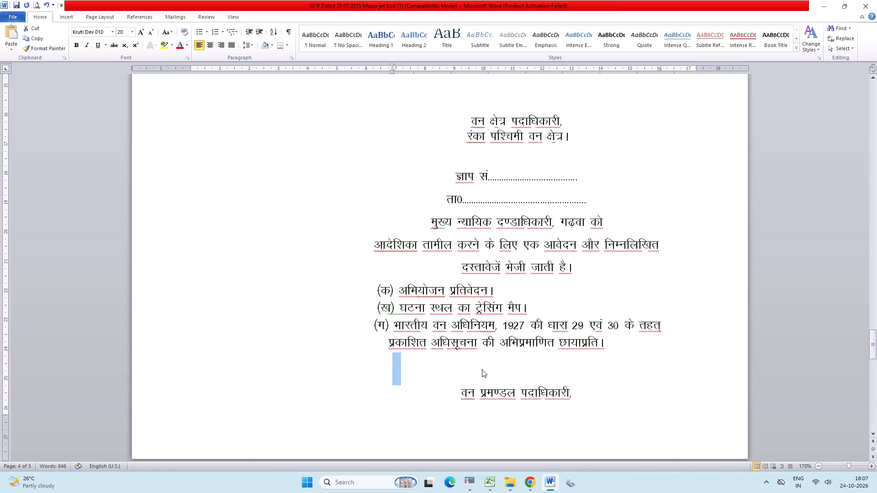
{"action": "key", "text": "ctrl+shift+comma"}
{"action": "key", "text": "ctrl+s"}
{"action": "key", "text": "ctrl+s"}
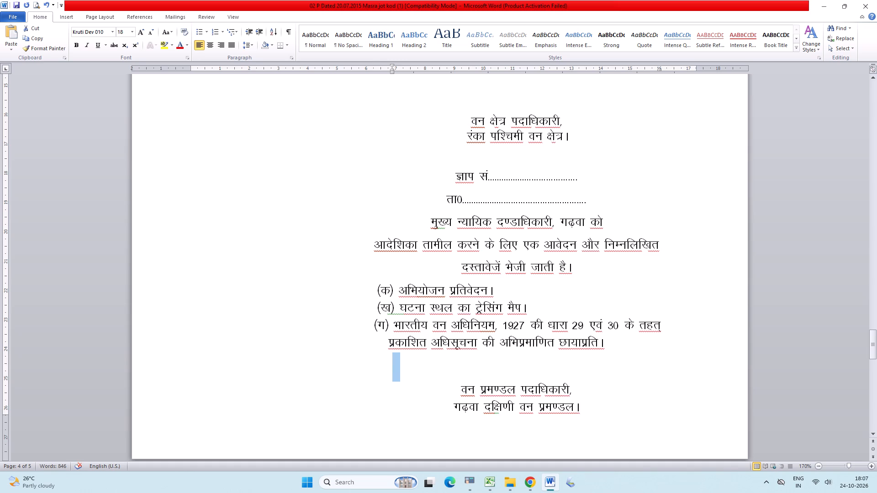
{"action": "left_click", "coordinate": [440, 394]}
{"action": "left_click", "coordinate": [443, 371]}
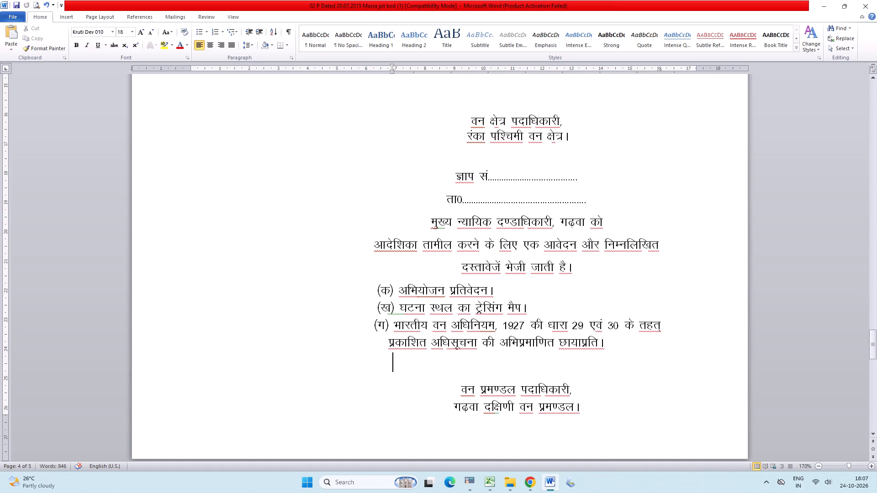
Extend the right indent of the paragraph "आदेशिका तामील करने के लिए…" outward to about 17.25 cm.
{"action": "left_click", "coordinate": [444, 270]}
{"action": "left_click", "coordinate": [635, 236]}
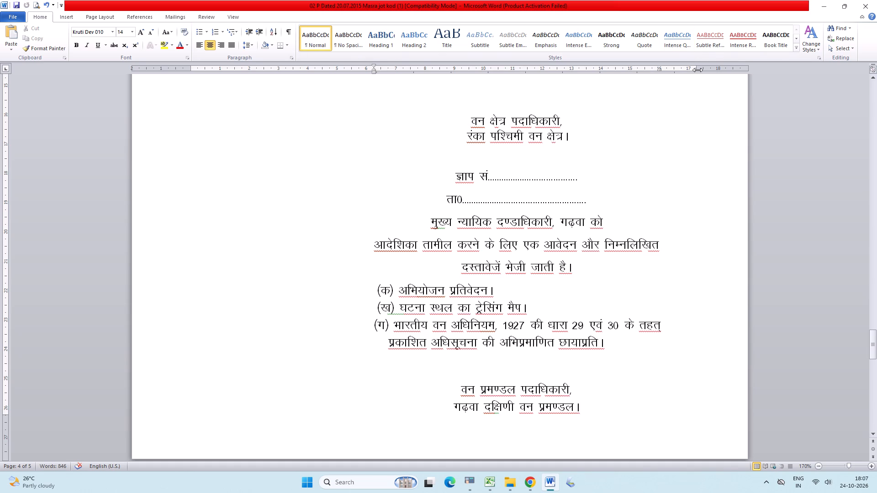
{"action": "left_click", "coordinate": [631, 243]}
{"action": "left_click_drag", "start_coordinate": [658, 69], "coordinate": [696, 81]}
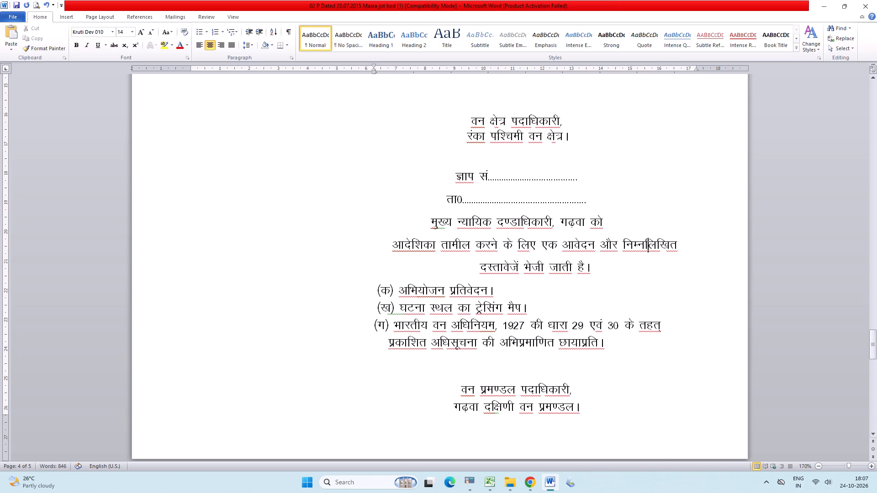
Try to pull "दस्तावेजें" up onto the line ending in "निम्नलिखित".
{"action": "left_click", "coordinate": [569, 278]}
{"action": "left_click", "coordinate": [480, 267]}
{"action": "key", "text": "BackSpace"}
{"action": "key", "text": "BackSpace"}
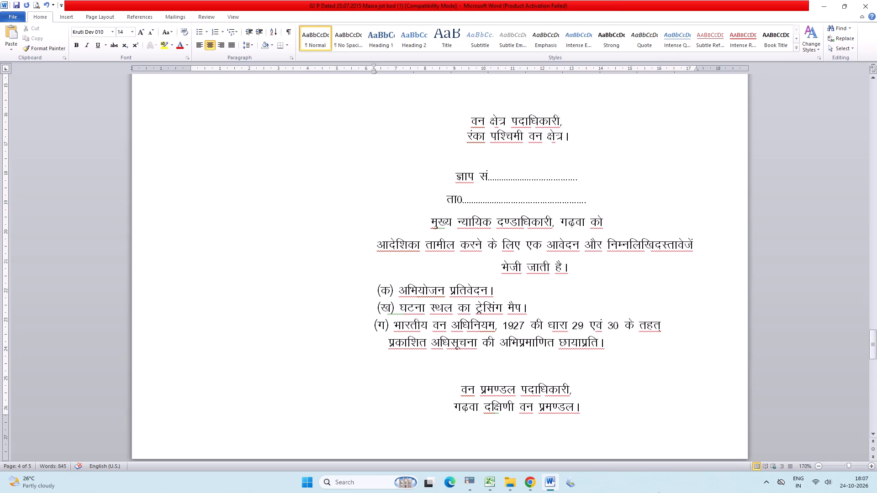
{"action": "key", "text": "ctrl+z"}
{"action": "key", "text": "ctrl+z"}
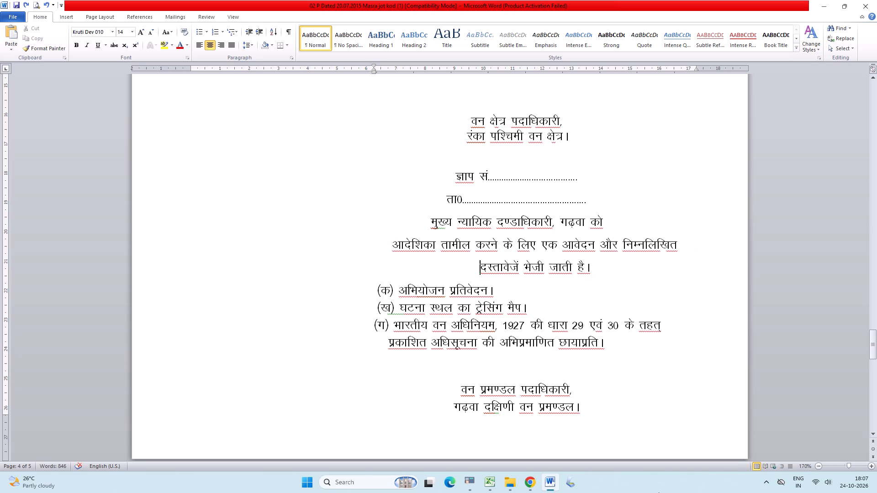
Left-align the paragraph "आदेशिका तामील करने के लिए… दस्तावेजें भेजी जाती है।" and save the document.
{"action": "key", "text": "ctrl+s"}
{"action": "key", "text": "ctrl+s"}
{"action": "left_click", "coordinate": [198, 41]}
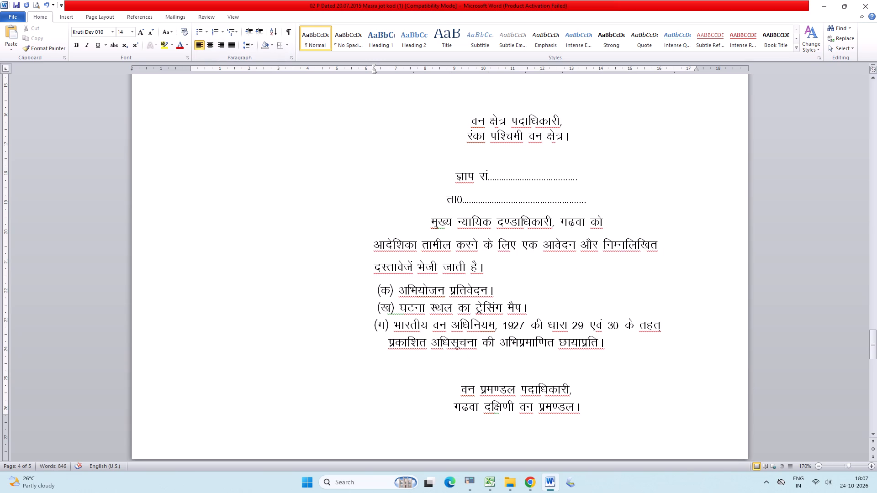
{"action": "scroll", "coordinate": [516, 278], "scroll_direction": "up", "scroll_amount": 1}
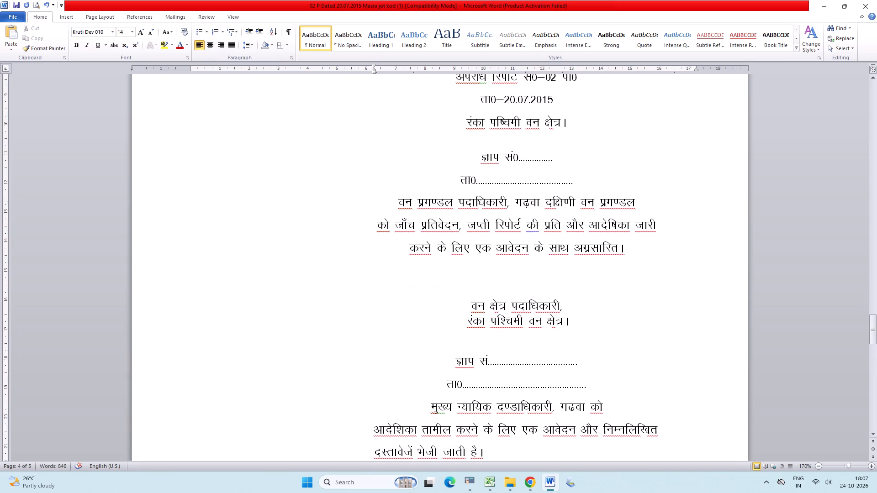
{"action": "scroll", "coordinate": [516, 278], "scroll_direction": "up", "scroll_amount": 1}
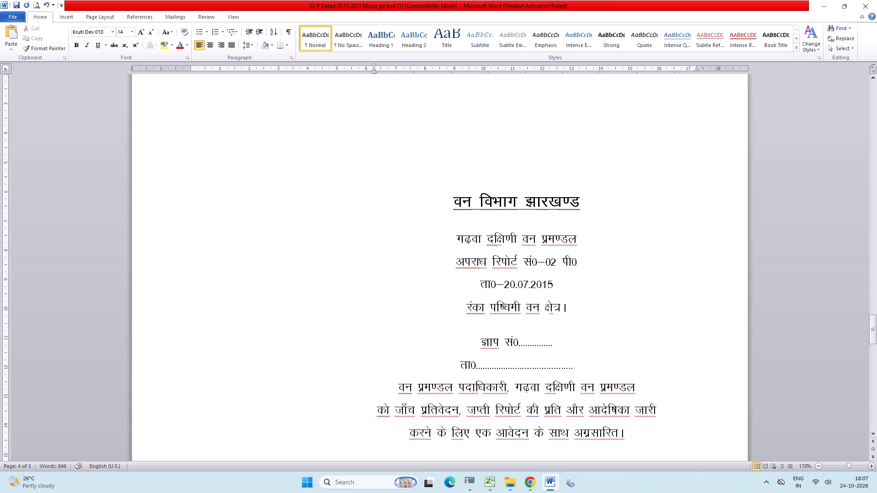
{"action": "key", "text": "ctrl+s"}
{"action": "key", "text": "ctrl+s"}
{"action": "left_click", "coordinate": [503, 311]}
{"action": "key", "text": "BackSpace"}
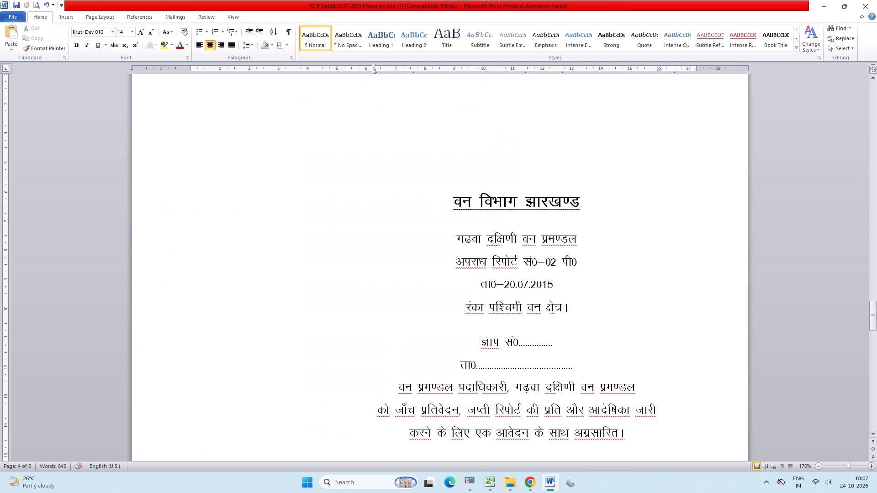
Review the report's earlier pages, from the "निष्कर्ष" section back to the page 1 headings and the accused and witness tables.
{"action": "scroll", "coordinate": [575, 453], "scroll_direction": "up", "scroll_amount": 3}
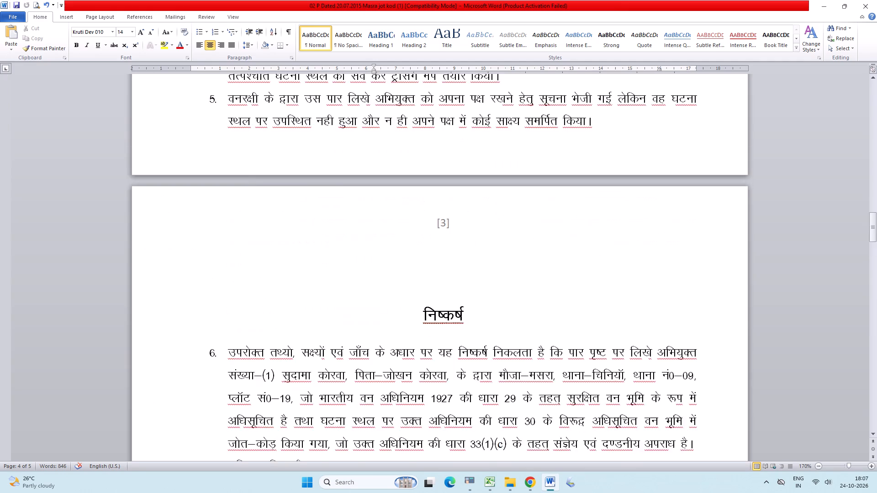
{"action": "scroll", "coordinate": [571, 449], "scroll_direction": "up", "scroll_amount": 10}
{"action": "scroll", "coordinate": [558, 432], "scroll_direction": "down", "scroll_amount": 1}
{"action": "scroll", "coordinate": [558, 432], "scroll_direction": "up", "scroll_amount": 3}
{"action": "scroll", "coordinate": [558, 432], "scroll_direction": "down", "scroll_amount": 1}
{"action": "scroll", "coordinate": [558, 432], "scroll_direction": "up", "scroll_amount": 6}
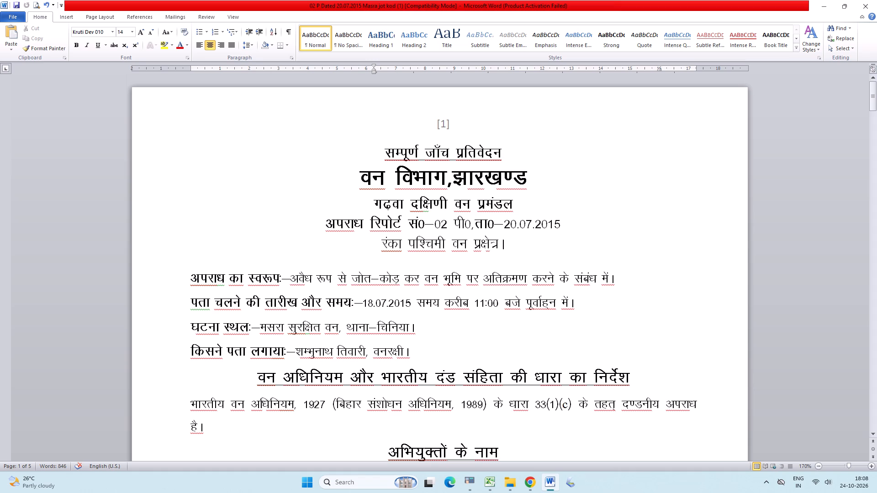
{"action": "left_click", "coordinate": [630, 376]}
{"action": "scroll", "coordinate": [634, 376], "scroll_direction": "down", "scroll_amount": 1}
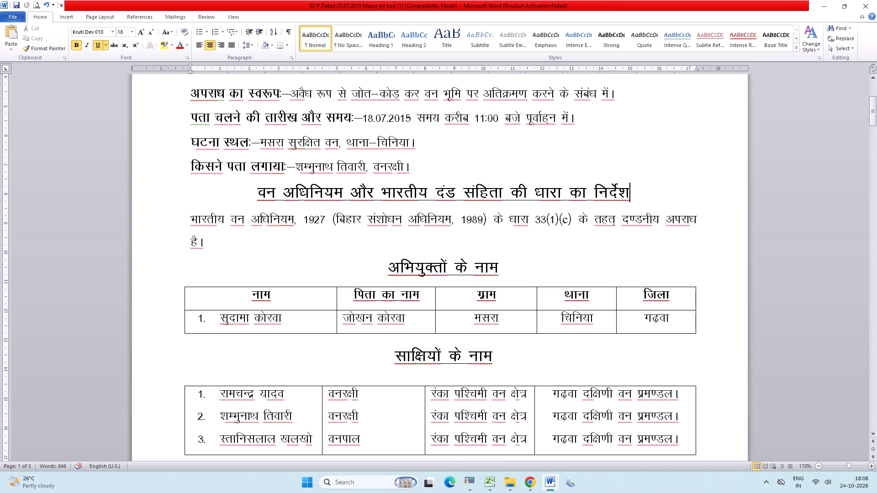
Review the accused and witness tables on page 1 and the start of the report on page 2.
{"action": "left_click", "coordinate": [485, 265]}
{"action": "left_click", "coordinate": [699, 317]}
{"action": "scroll", "coordinate": [495, 317], "scroll_direction": "down", "scroll_amount": 1}
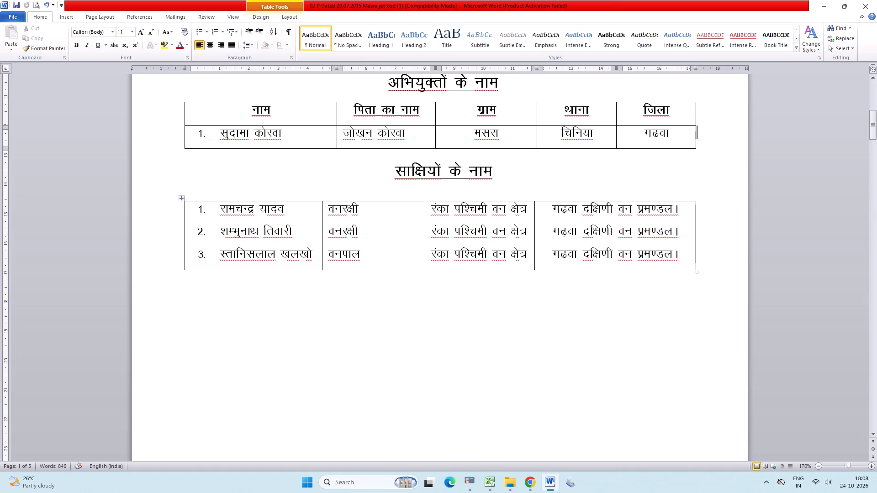
{"action": "scroll", "coordinate": [638, 247], "scroll_direction": "down", "scroll_amount": 1}
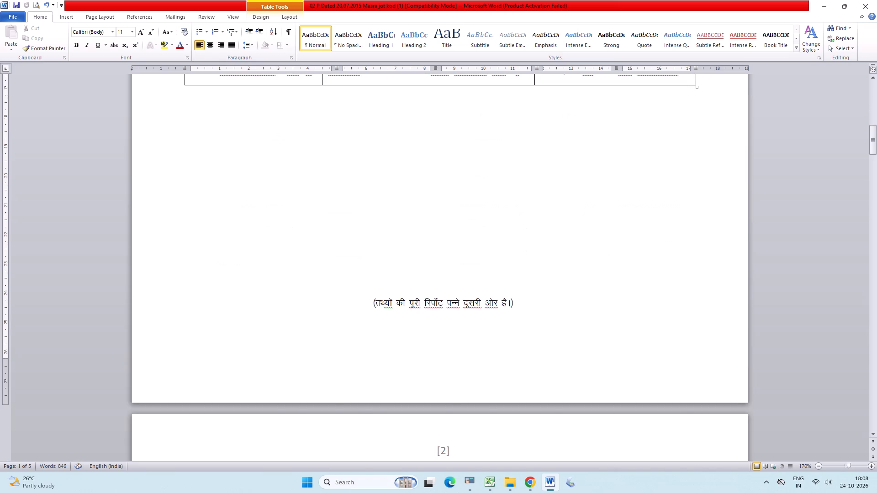
{"action": "scroll", "coordinate": [530, 275], "scroll_direction": "down", "scroll_amount": 1}
{"action": "scroll", "coordinate": [257, 318], "scroll_direction": "down", "scroll_amount": 1}
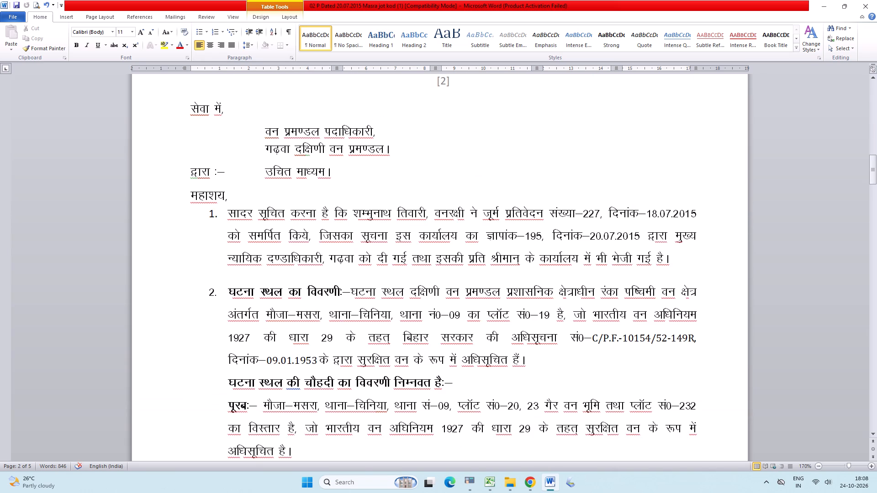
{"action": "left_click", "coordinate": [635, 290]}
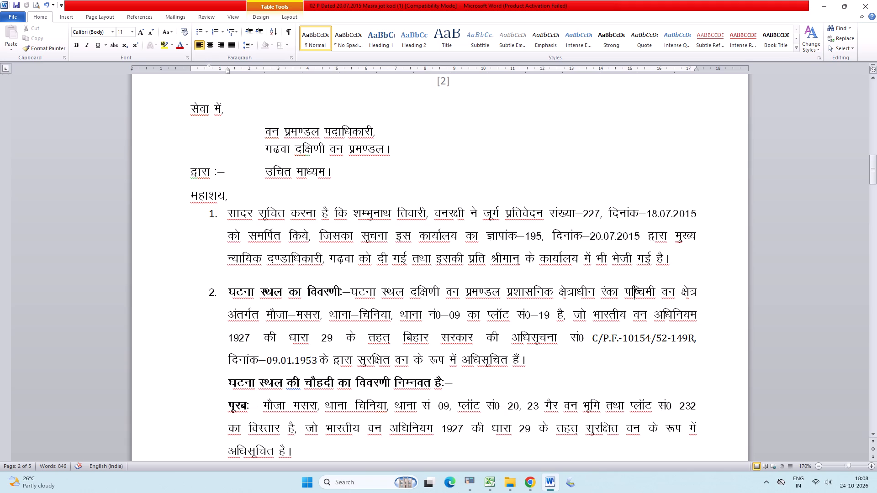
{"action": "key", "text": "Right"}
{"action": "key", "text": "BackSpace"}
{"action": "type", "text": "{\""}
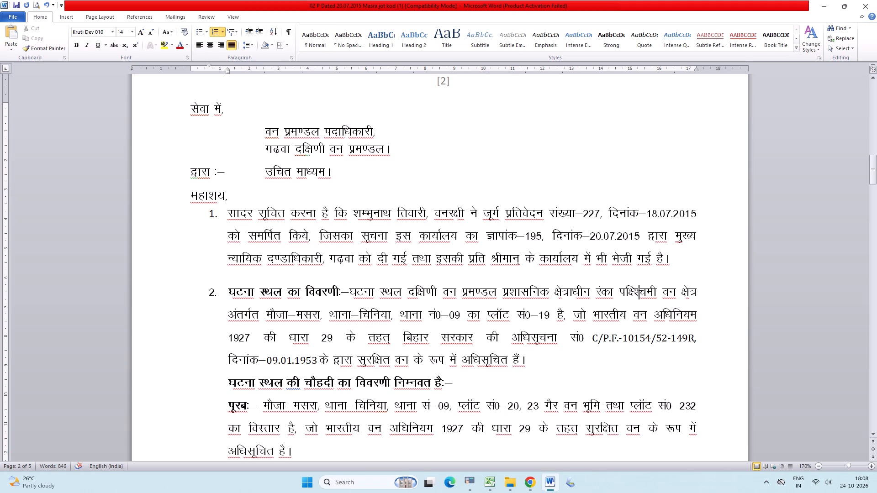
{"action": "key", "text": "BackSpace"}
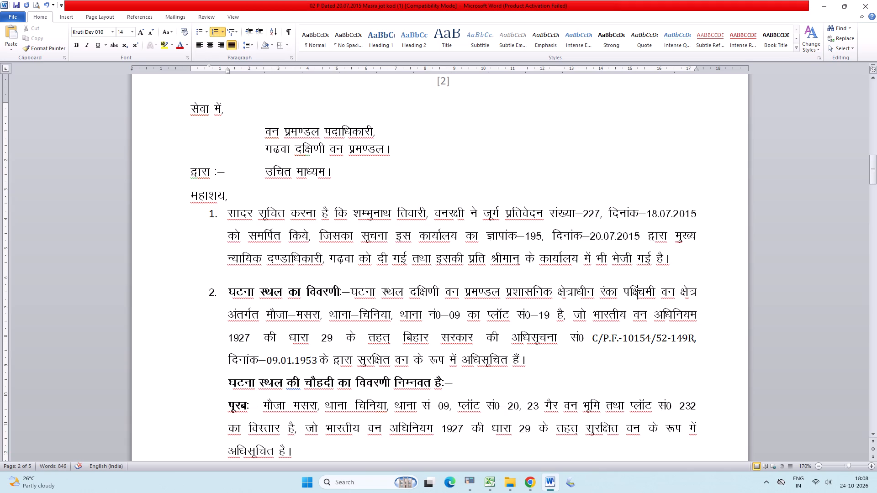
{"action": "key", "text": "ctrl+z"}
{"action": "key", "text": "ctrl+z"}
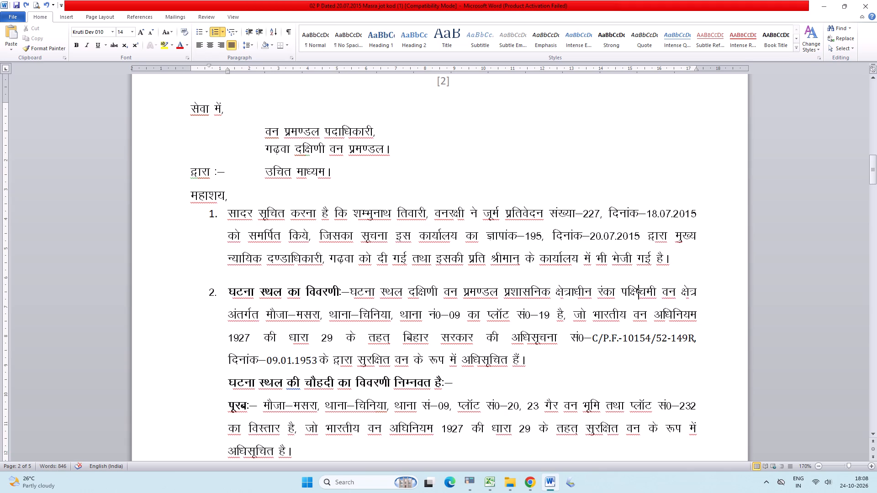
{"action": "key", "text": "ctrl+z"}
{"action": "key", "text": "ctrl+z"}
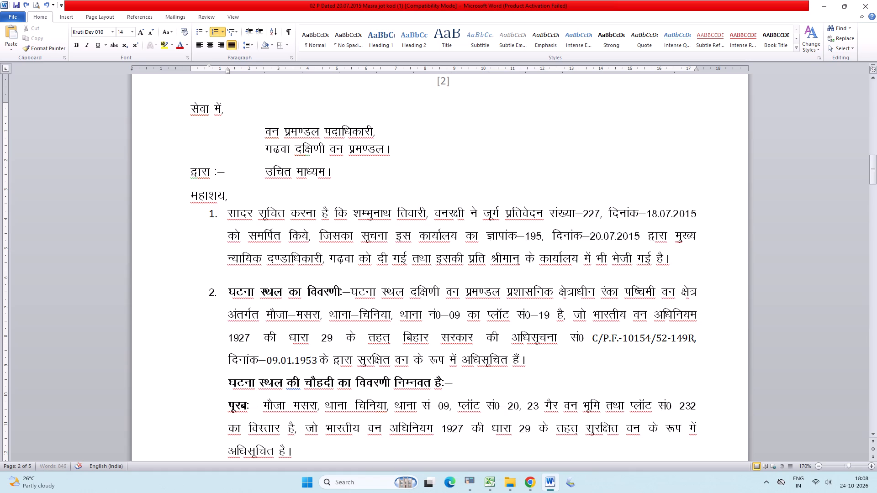
Correct the spelling to "पश्चिमी" in "रंका पश्चिमी वन क्षेत्र" in item 2.
{"action": "key", "text": "BackSpace"}
{"action": "key", "text": "shift+quotedbl"}
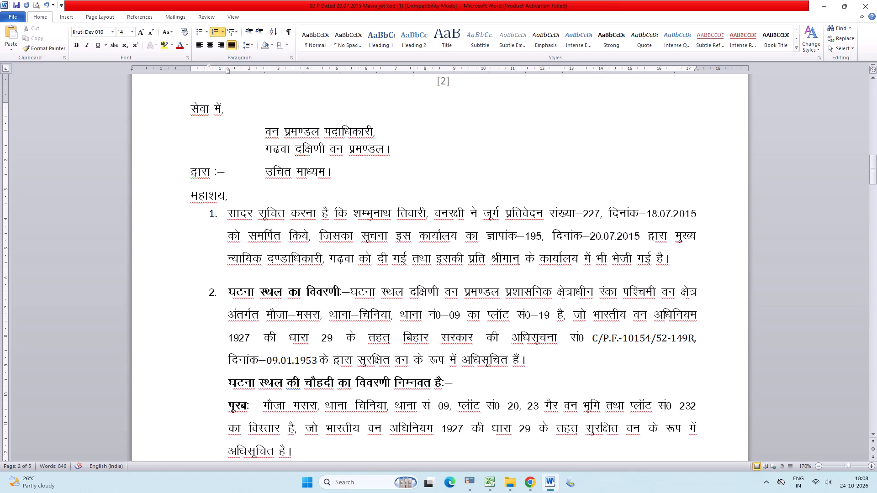
Proofread items 2 to 5 on page 2, including the site boundaries and the investigation details.
{"action": "left_click", "coordinate": [535, 362]}
{"action": "scroll", "coordinate": [528, 360], "scroll_direction": "down", "scroll_amount": 1}
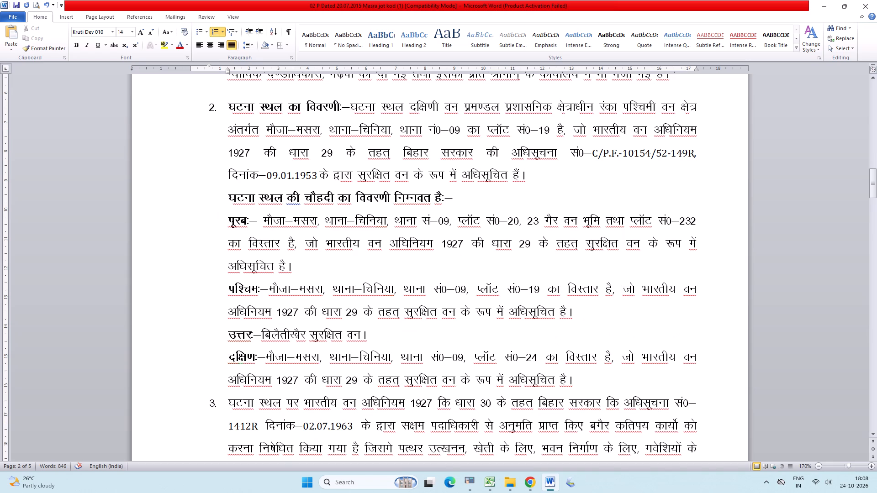
{"action": "left_click", "coordinate": [222, 243]}
{"action": "left_click", "coordinate": [468, 377]}
{"action": "scroll", "coordinate": [496, 355], "scroll_direction": "down", "scroll_amount": 1}
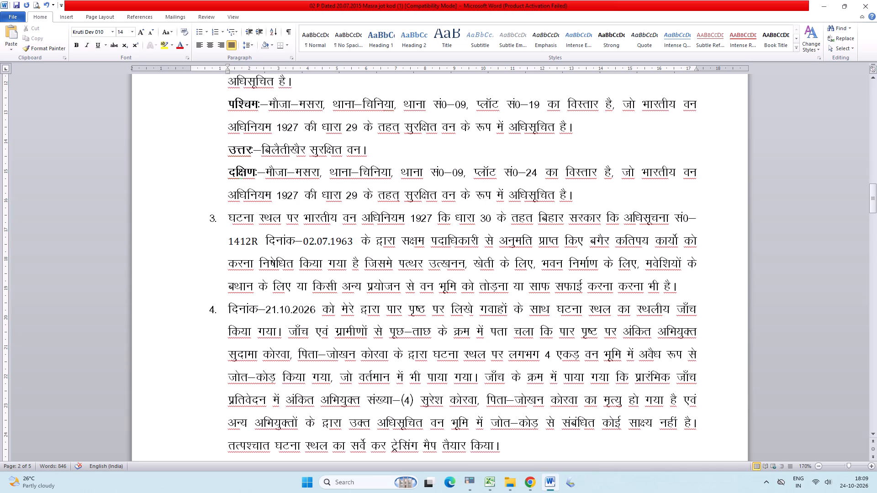
{"action": "left_click", "coordinate": [482, 432]}
{"action": "scroll", "coordinate": [488, 432], "scroll_direction": "down", "scroll_amount": 2}
{"action": "scroll", "coordinate": [407, 317], "scroll_direction": "up", "scroll_amount": 1}
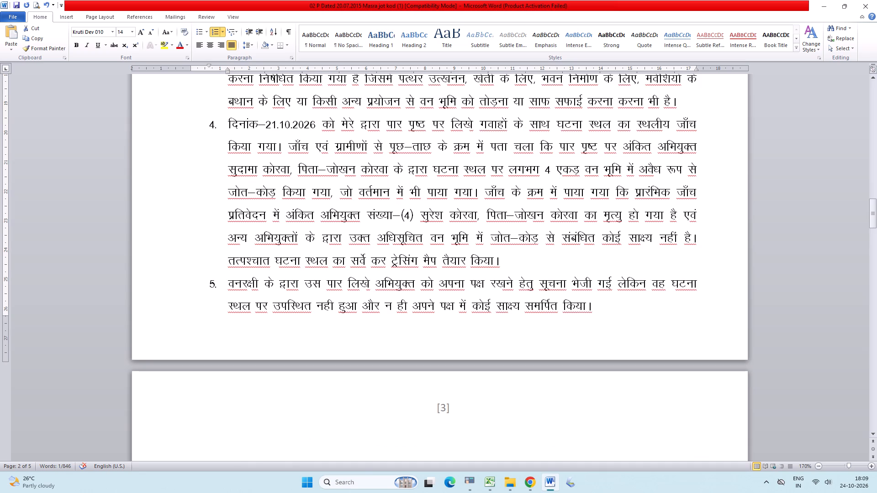
Delete the blank lines above the centred "निष्कर्ष" heading at the start of page 3 and save the document.
{"action": "scroll", "coordinate": [620, 307], "scroll_direction": "down", "scroll_amount": 1}
{"action": "left_click", "coordinate": [280, 275]}
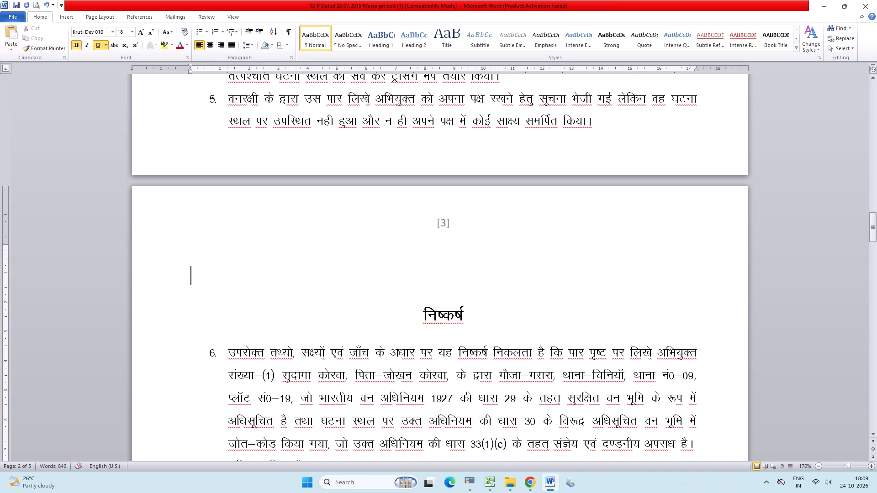
{"action": "key", "text": "Delete"}
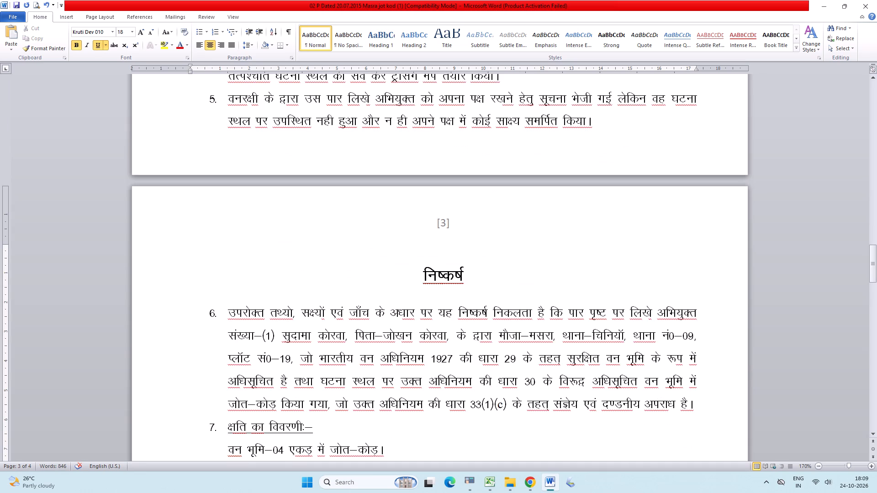
{"action": "key", "text": "BackSpace"}
{"action": "key", "text": "BackSpace"}
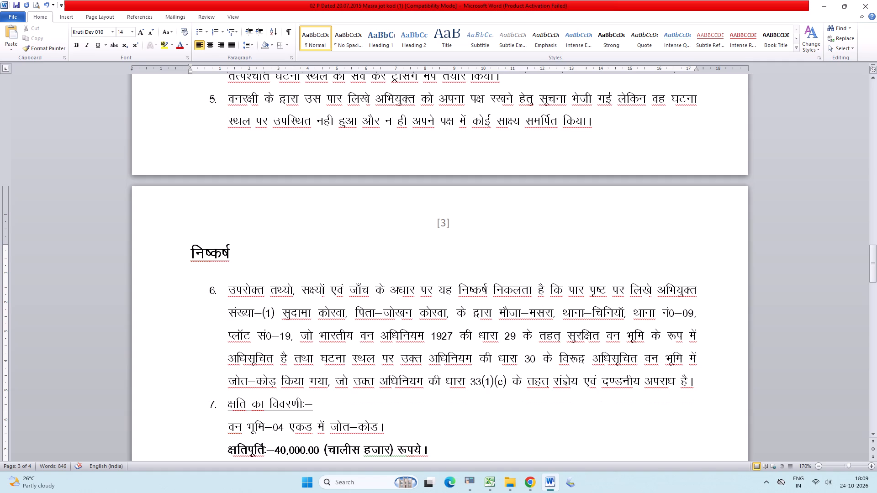
{"action": "key", "text": "ctrl+z"}
{"action": "key", "text": "ctrl+z"}
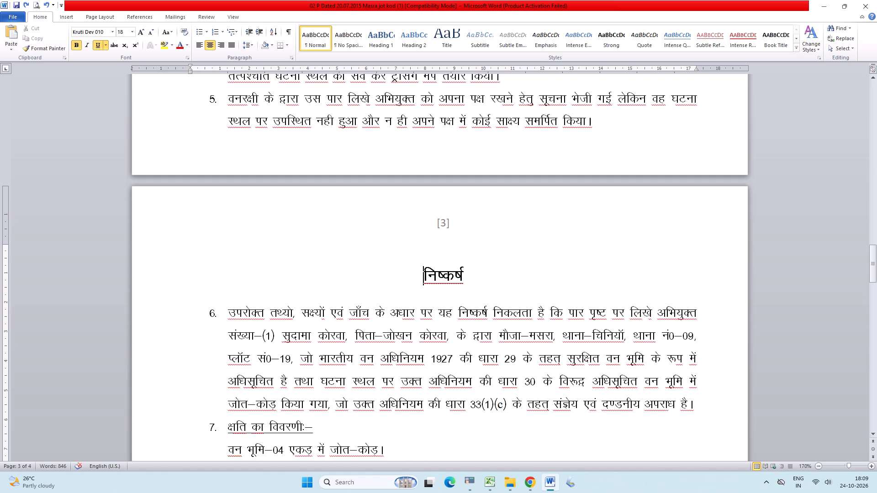
{"action": "key", "text": "Up"}
{"action": "key", "text": "BackSpace"}
{"action": "key", "text": "BackSpace"}
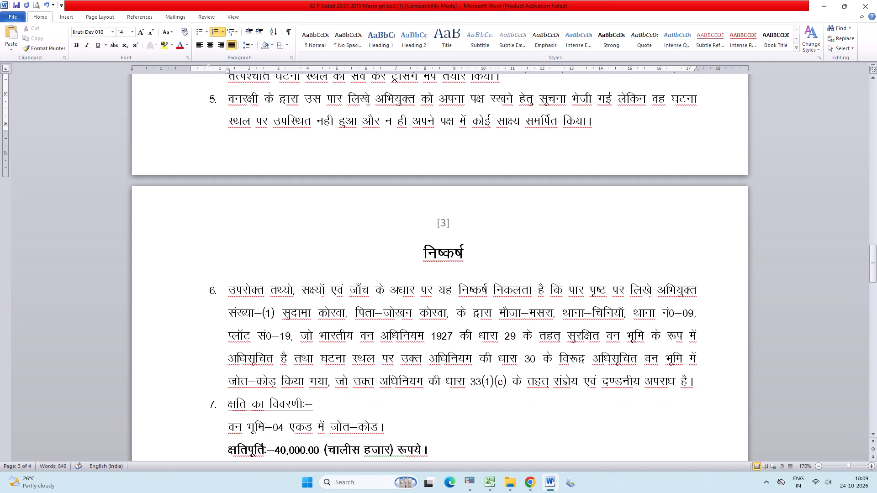
{"action": "key", "text": "ctrl+s"}
Remove the comma after the accused's father's name, before "के द्वारा", in item 6.
{"action": "left_click", "coordinate": [452, 310]}
{"action": "key", "text": "BackSpace"}
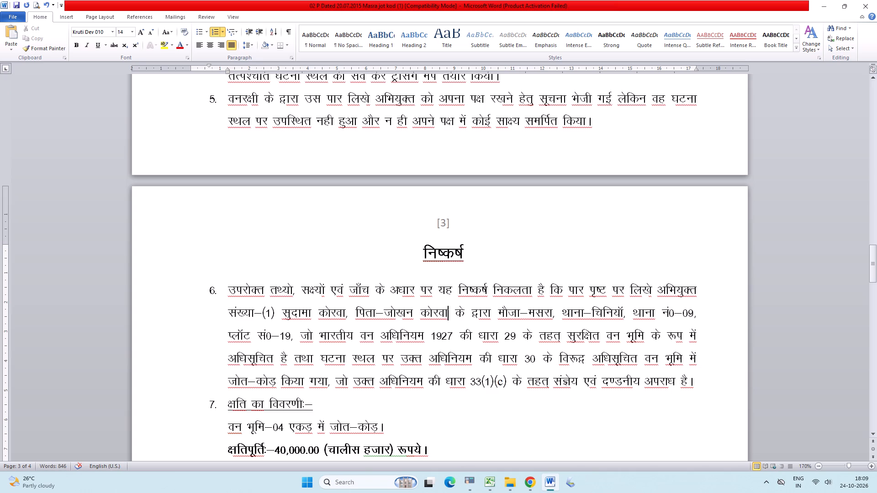
Make the item 7 heading "क्षति का विवरणीः–" bold and save the document.
{"action": "left_click", "coordinate": [610, 386]}
{"action": "scroll", "coordinate": [539, 383], "scroll_direction": "down", "scroll_amount": 1}
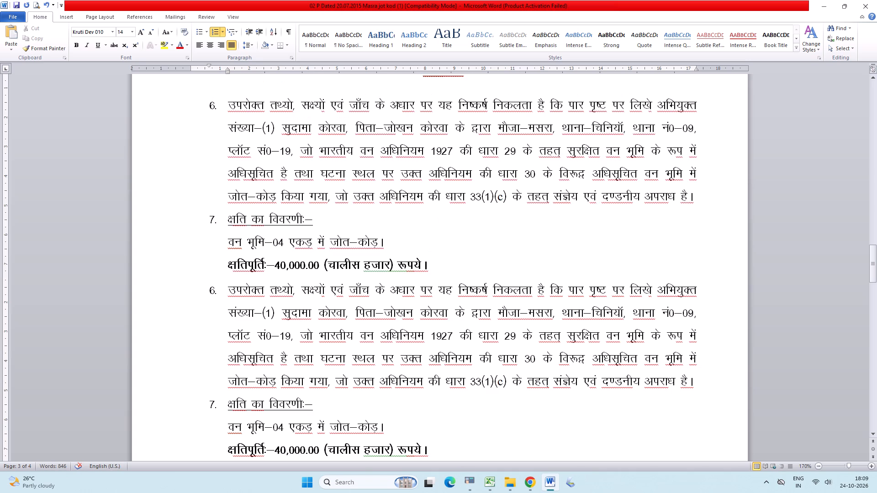
{"action": "left_click_drag", "start_coordinate": [227, 217], "coordinate": [316, 217]}
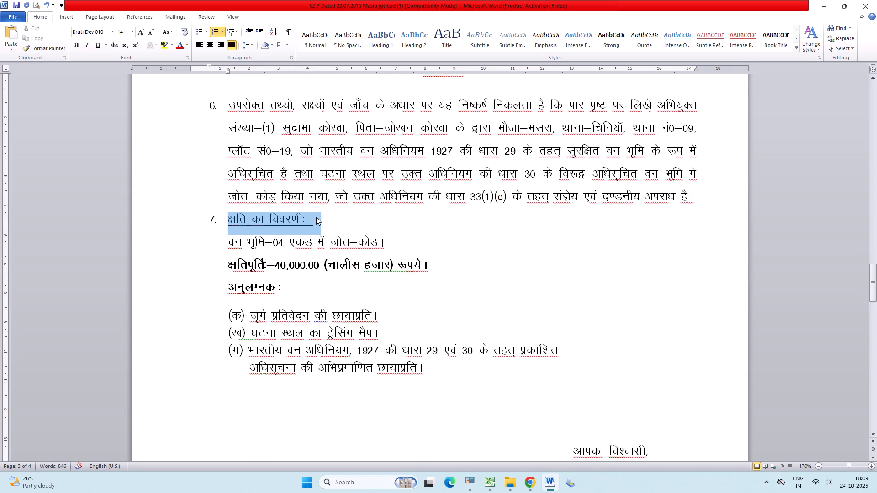
{"action": "key", "text": "ctrl+b"}
{"action": "key", "text": "ctrl+s"}
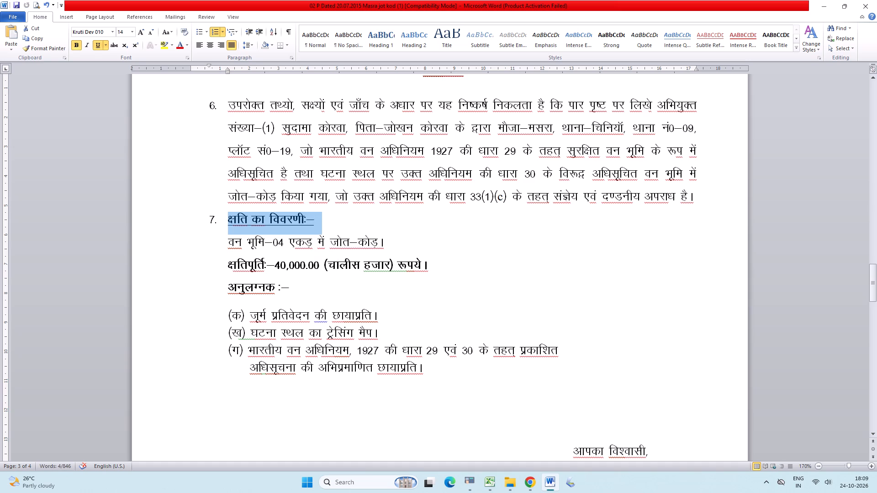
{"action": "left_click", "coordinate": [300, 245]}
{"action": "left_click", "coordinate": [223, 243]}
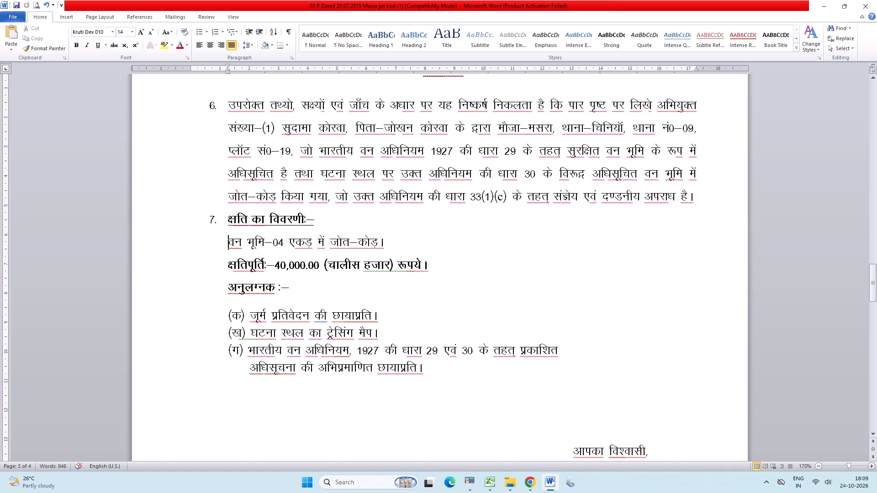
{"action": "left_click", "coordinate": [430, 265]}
Delete the blank lines between enclosure item (ग) and the closing "आपका विश्वासी," and save the document.
{"action": "scroll", "coordinate": [433, 319], "scroll_direction": "down", "scroll_amount": 1}
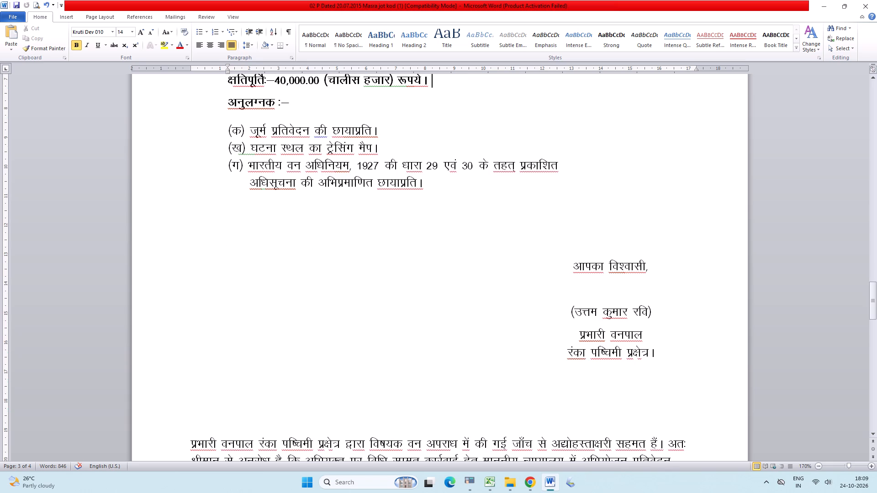
{"action": "left_click", "coordinate": [623, 294]}
{"action": "left_click", "coordinate": [543, 223]}
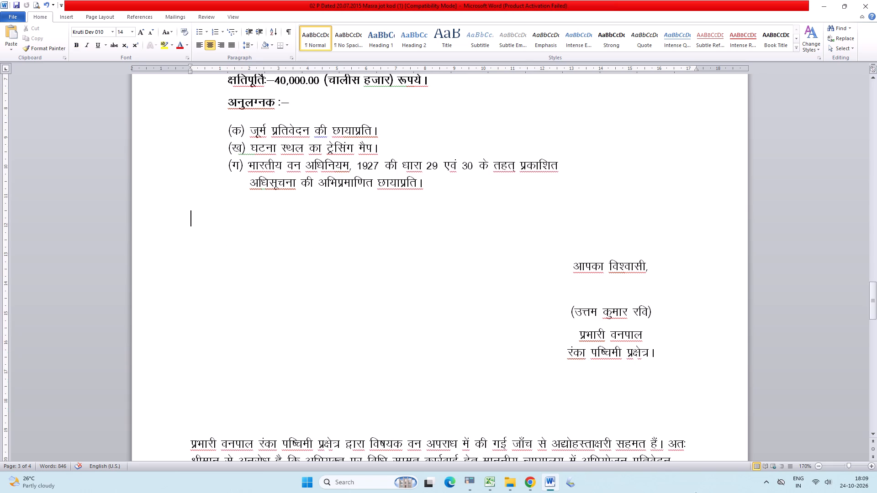
{"action": "key", "text": "Delete"}
{"action": "key", "text": "Delete"}
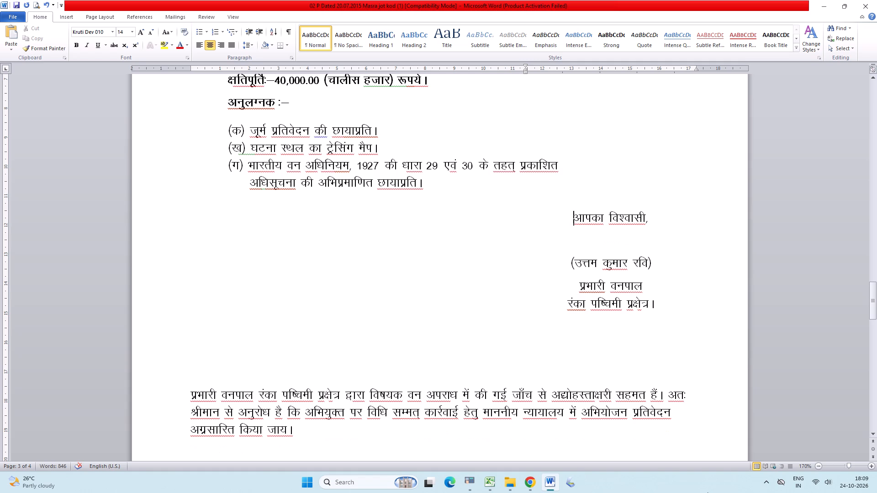
{"action": "key", "text": "Up"}
{"action": "key", "text": "BackSpace"}
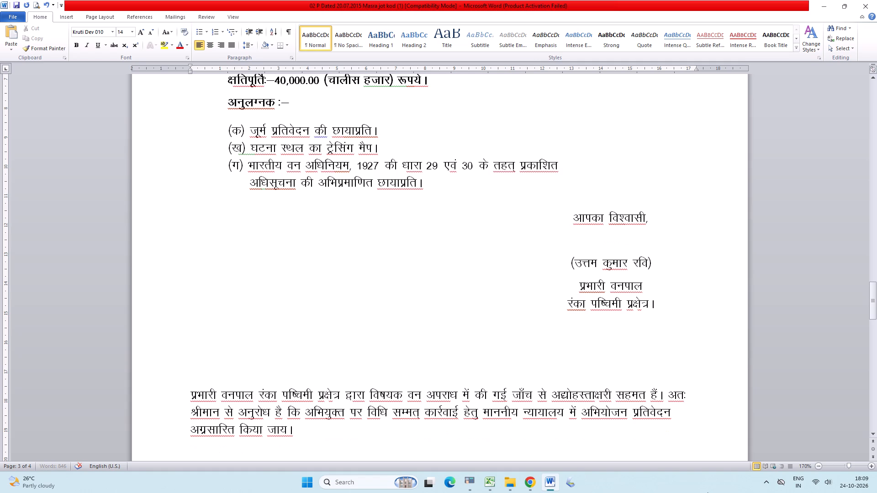
{"action": "key", "text": "BackSpace"}
{"action": "key", "text": "ctrl+s"}
{"action": "key", "text": "ctrl+s"}
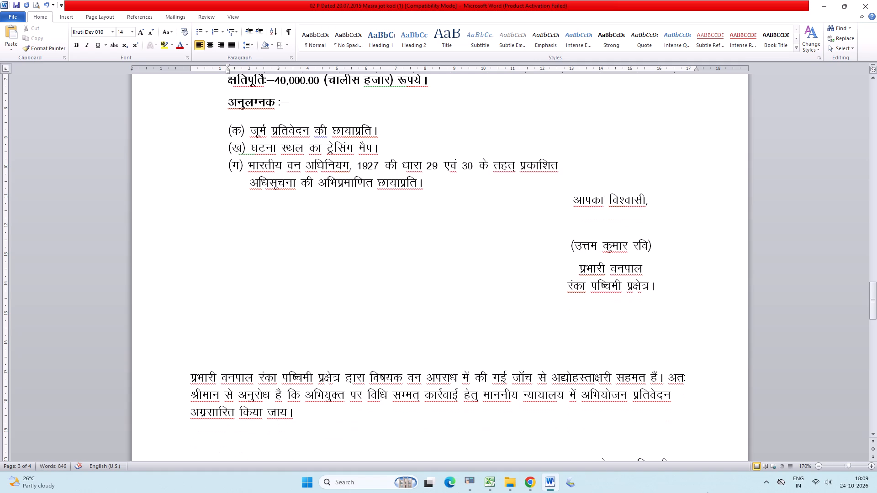
Correct the spelling to "पश्चिमी" in the paragraph beginning "प्रभारी वनपाल रंका" and save the document.
{"action": "left_click", "coordinate": [299, 375]}
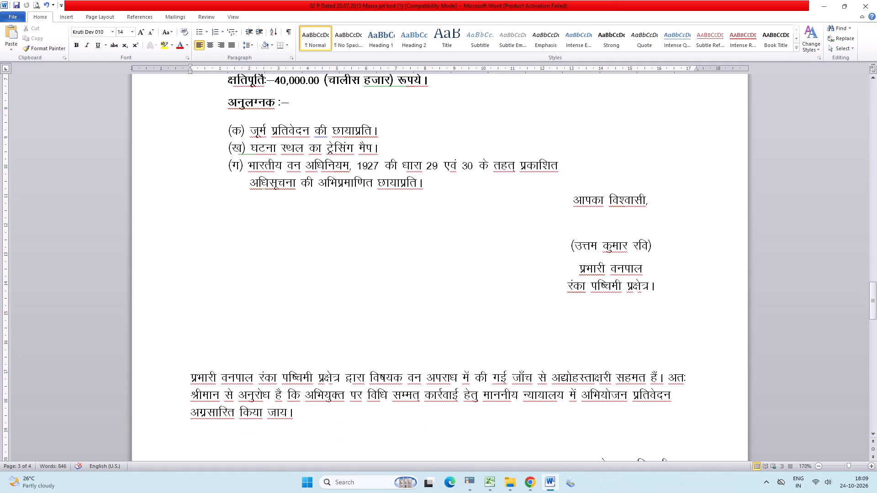
{"action": "key", "text": "Left"}
{"action": "key", "text": "BackSpace"}
{"action": "key", "text": "shift+quotedbl"}
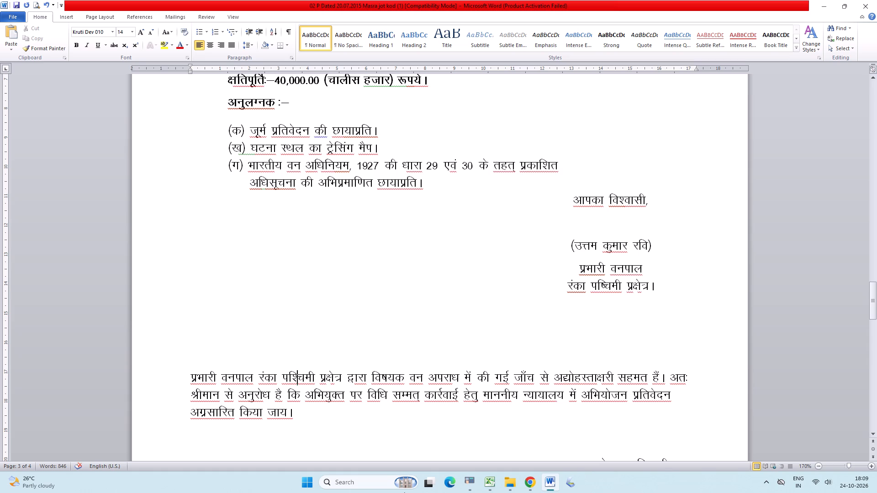
{"action": "key", "text": "ctrl+s"}
Correct the spelling to "पश्चिमी" in the signature block under "प्रभारी वनपाल" and save the document.
{"action": "left_click", "coordinate": [606, 286]}
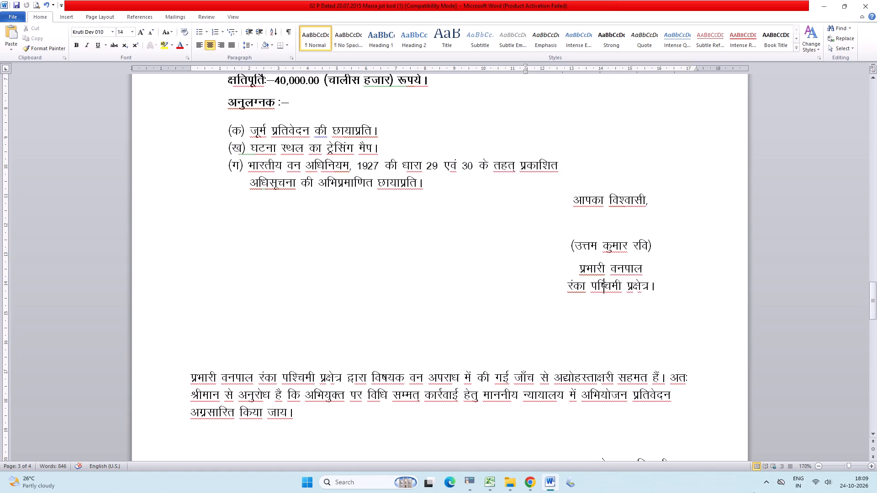
{"action": "key", "text": "BackSpace"}
{"action": "key", "text": "shift+quotedbl"}
{"action": "key", "text": "ctrl+s"}
{"action": "key", "text": "ctrl+s"}
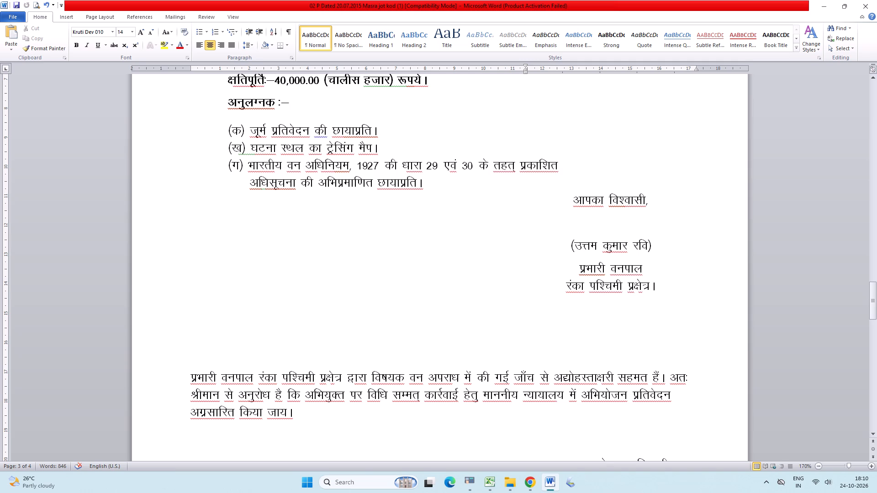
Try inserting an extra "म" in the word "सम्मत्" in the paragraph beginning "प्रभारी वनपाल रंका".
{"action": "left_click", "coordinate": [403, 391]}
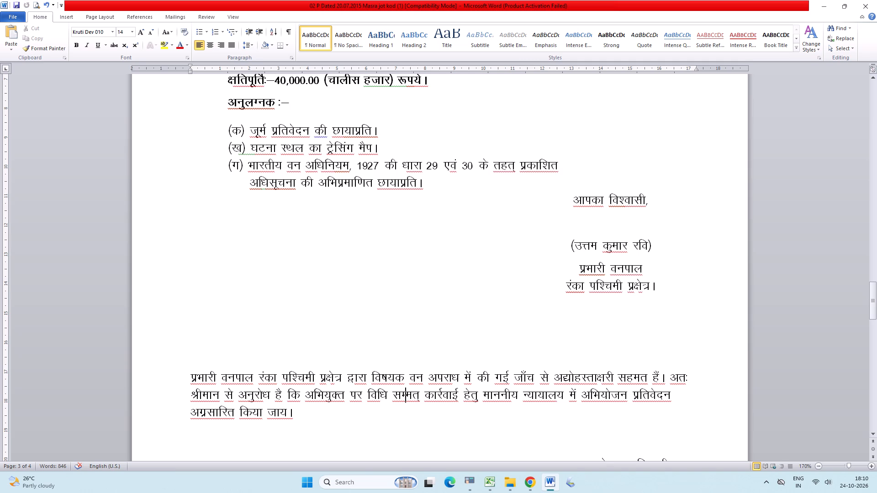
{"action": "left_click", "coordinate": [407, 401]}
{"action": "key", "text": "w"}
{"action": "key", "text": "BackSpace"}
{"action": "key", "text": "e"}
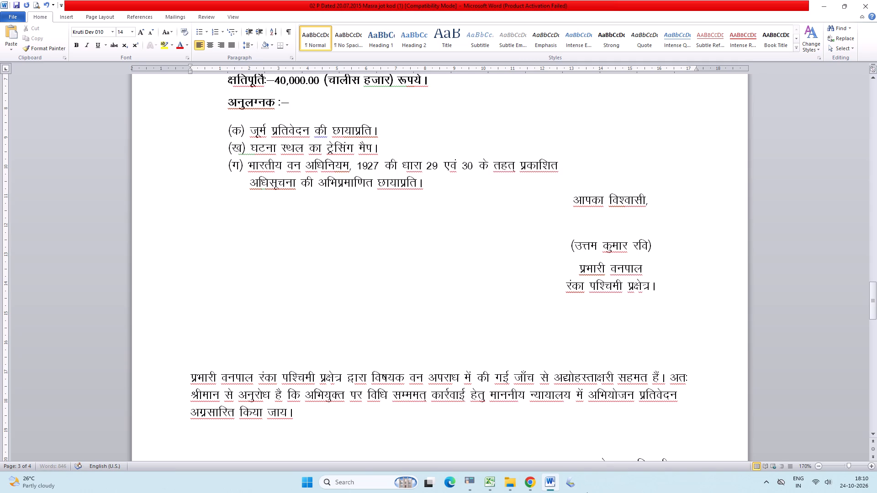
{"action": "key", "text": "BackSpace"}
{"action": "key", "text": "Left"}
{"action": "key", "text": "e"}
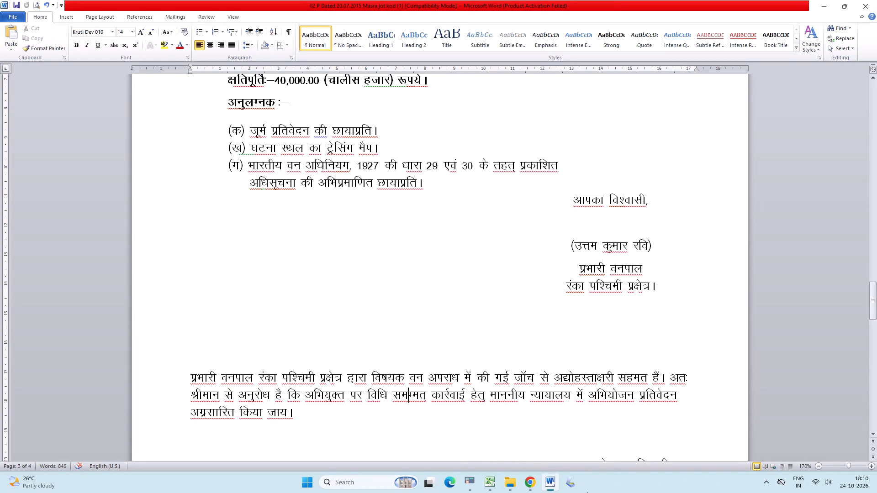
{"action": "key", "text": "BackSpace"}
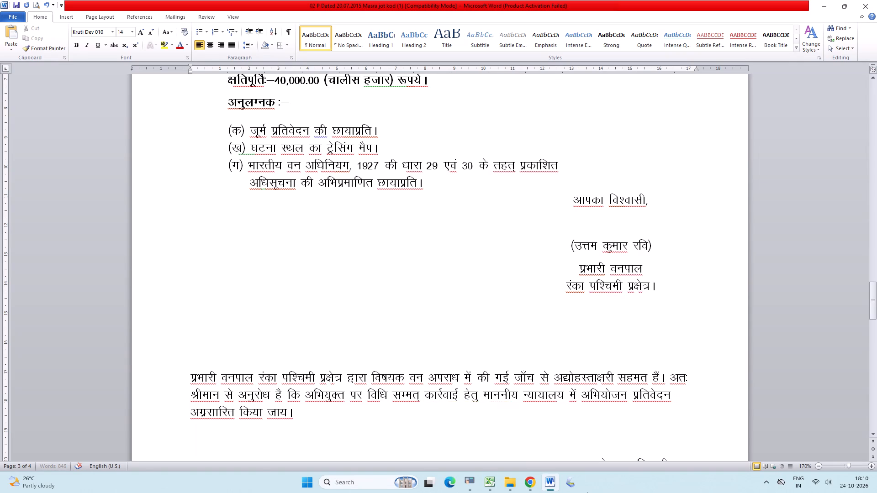
Remove the space between "विधि" and "सम्मत्" to make one word, "विधिसम्मत्", and save the document.
{"action": "key", "text": "Left"}
{"action": "key", "text": "BackSpace"}
{"action": "key", "text": "ctrl+s"}
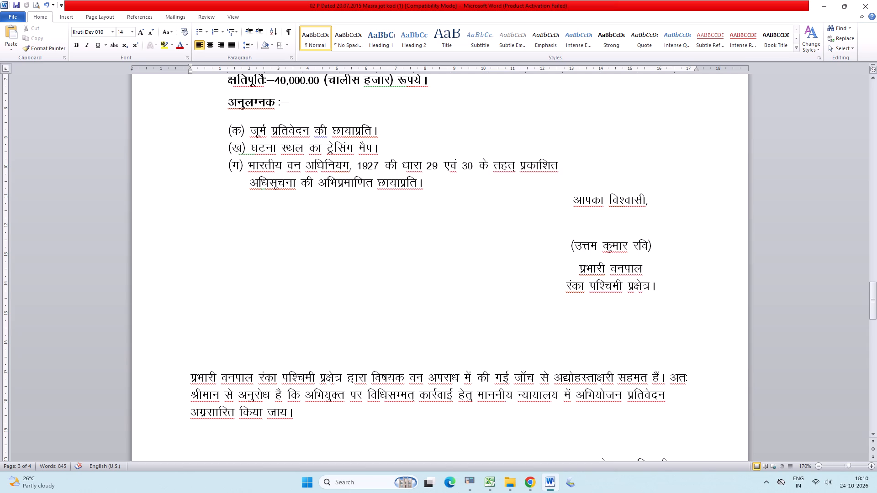
Correct the spelling to "पश्चिमी" in the signature block under "वन क्षेत्र पदाधिकारी" at the end of page 3.
{"action": "left_click", "coordinate": [304, 413]}
{"action": "scroll", "coordinate": [399, 402], "scroll_direction": "down", "scroll_amount": 1}
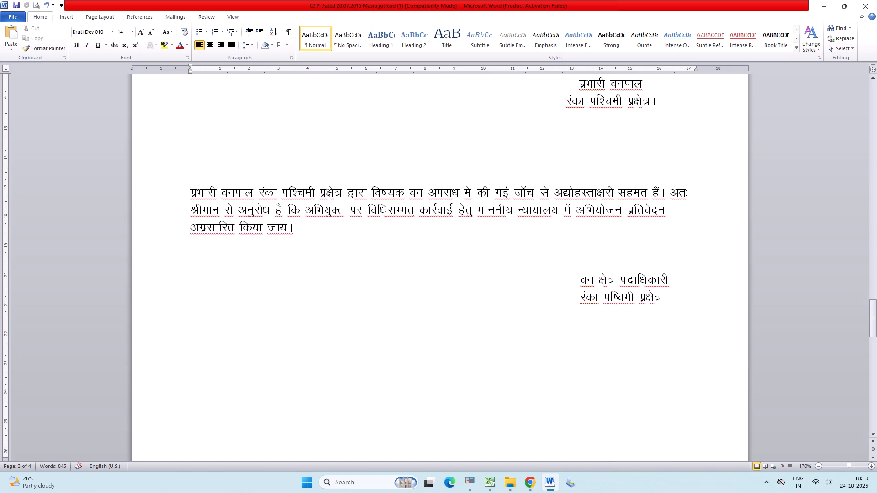
{"action": "left_click", "coordinate": [641, 244]}
{"action": "left_click", "coordinate": [619, 301]}
{"action": "key", "text": "BackSpace"}
{"action": "key", "text": "shift+quotedbl"}
Delete the blank lines above the heading "वन विभाग झारखण्ड" on page 4 and save the document.
{"action": "left_click", "coordinate": [604, 255]}
{"action": "scroll", "coordinate": [605, 256], "scroll_direction": "down", "scroll_amount": 3}
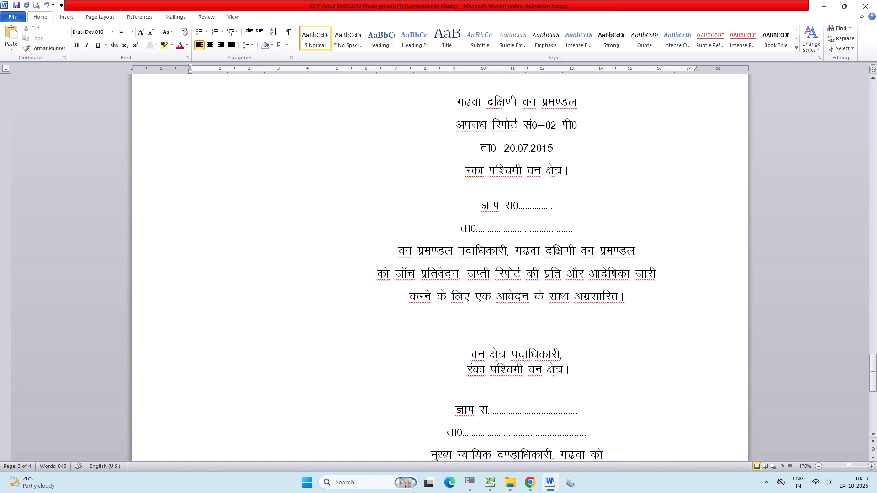
{"action": "scroll", "coordinate": [590, 247], "scroll_direction": "up", "scroll_amount": 1}
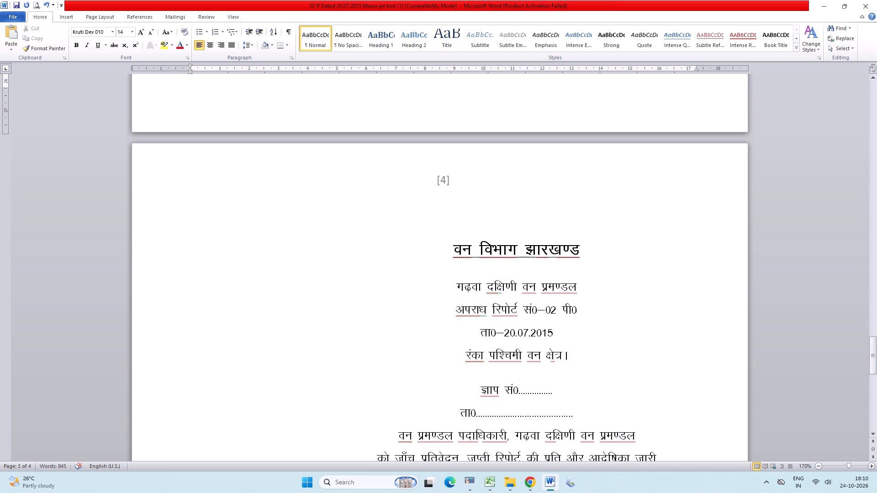
{"action": "left_click", "coordinate": [472, 214]}
{"action": "key", "text": "BackSpace"}
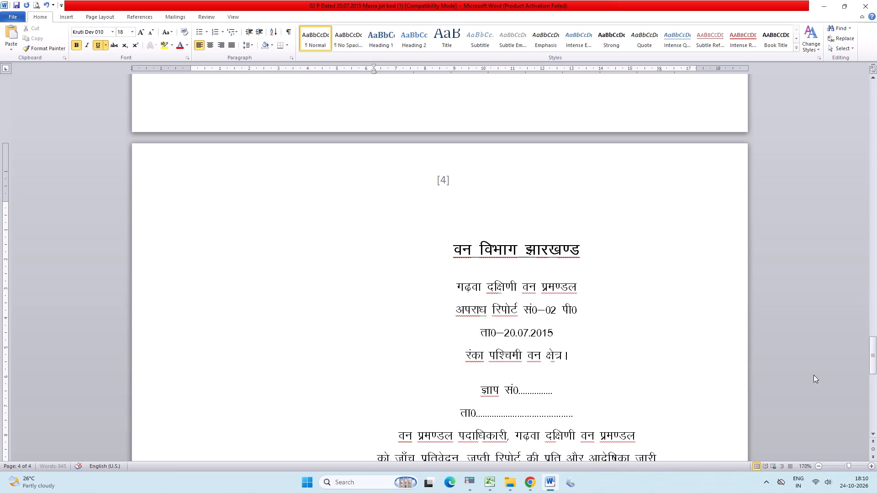
{"action": "key", "text": "BackSpace"}
{"action": "key", "text": "BackSpace"}
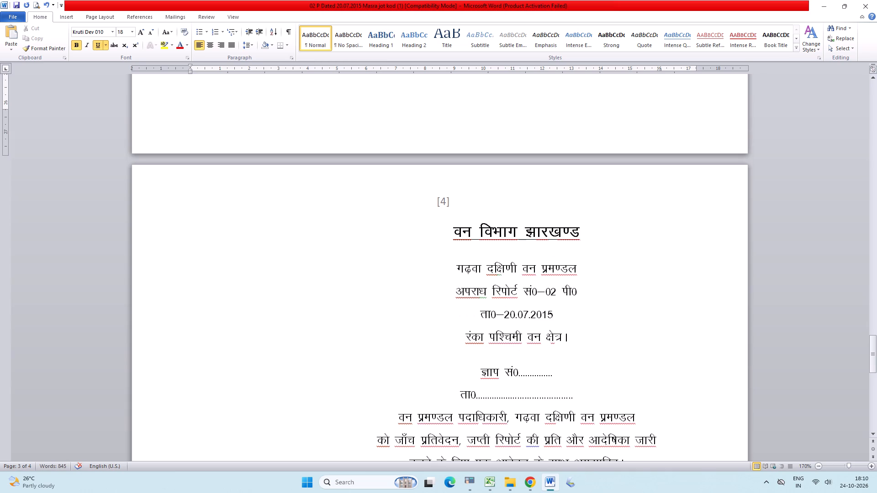
{"action": "key", "text": "ctrl+s"}
{"action": "key", "text": "ctrl+s"}
{"action": "key", "text": "ctrl+s"}
Lengthen the dotted blank after the first "ज्ञाप सं0" on page 4 with twelve more keystrokes' worth of dots.
{"action": "scroll", "coordinate": [549, 360], "scroll_direction": "down", "scroll_amount": 1}
{"action": "left_click", "coordinate": [526, 189]}
{"action": "key", "text": "minus"}
{"action": "key", "text": "minus"}
{"action": "key", "text": "minus"}
{"action": "key", "text": "minus"}
{"action": "key", "text": "minus"}
{"action": "key", "text": "minus"}
{"action": "key", "text": "minus"}
{"action": "key", "text": "minus"}
{"action": "key", "text": "minus"}
{"action": "key", "text": "minus"}
{"action": "key", "text": "minus"}
{"action": "key", "text": "minus"}
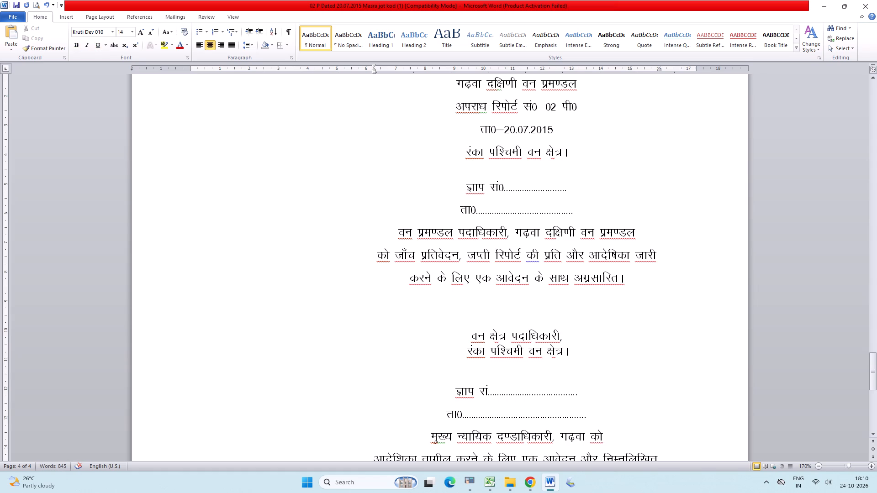
Correct the spelling to "आदेशिका" in the line ending "आदेशिका जारी" on page 4 and save the document.
{"action": "left_click", "coordinate": [615, 249]}
{"action": "key", "text": "BackSpace"}
{"action": "key", "text": "shift+quotedbl"}
{"action": "key", "text": "ctrl+s"}
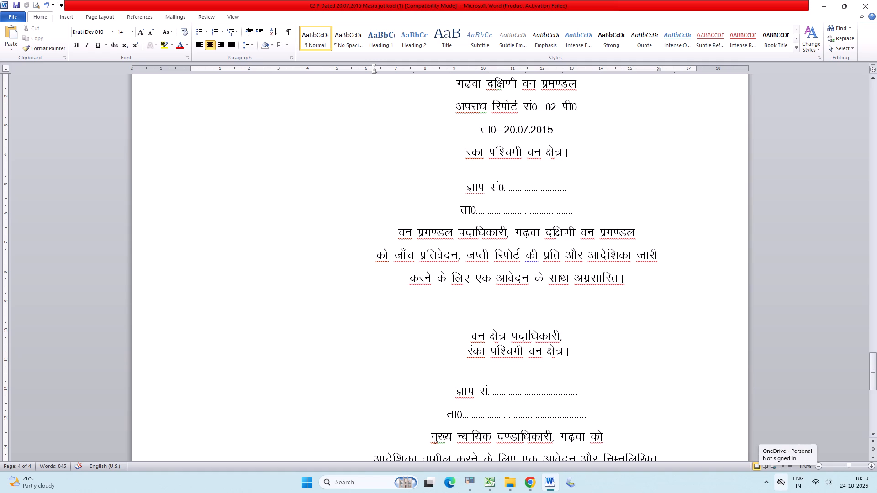
Replace "मुख्य न्यायिक दण्डाधिकारी" before ", गढ़वा को" with a long dotted blank and save the document.
{"action": "left_click", "coordinate": [505, 324]}
{"action": "scroll", "coordinate": [510, 326], "scroll_direction": "down", "scroll_amount": 1}
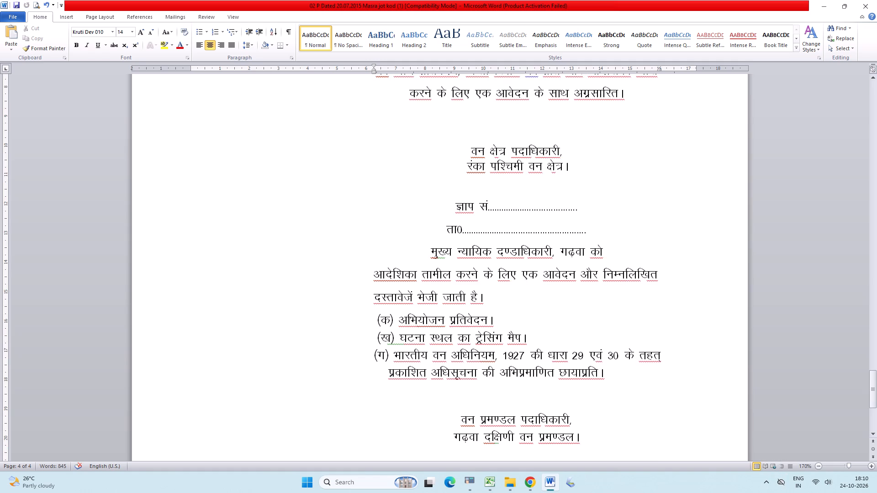
{"action": "left_click_drag", "start_coordinate": [427, 251], "coordinate": [545, 255]}
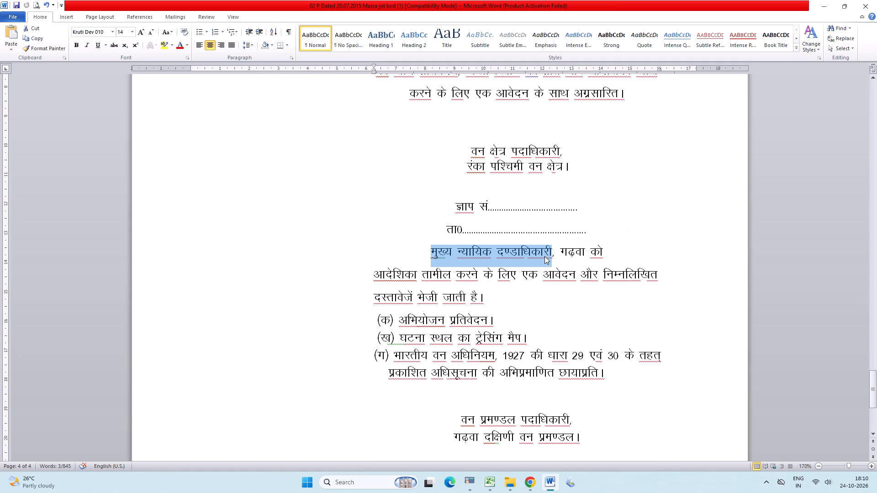
{"action": "key", "text": "minus"}
{"action": "key", "text": "minus"}
{"action": "key", "text": "minus"}
{"action": "key", "text": "minus"}
{"action": "key", "text": "minus"}
{"action": "key", "text": "minus"}
{"action": "key", "text": "minus"}
{"action": "key", "text": "minus"}
{"action": "key", "text": "minus"}
{"action": "key", "text": "minus"}
{"action": "key", "text": "minus"}
{"action": "key", "text": "minus"}
{"action": "key", "text": "minus"}
{"action": "key", "text": "minus"}
{"action": "key", "text": "minus"}
{"action": "key", "text": "minus"}
{"action": "key", "text": "minus"}
{"action": "key", "text": "minus"}
{"action": "key", "text": "minus"}
{"action": "key", "text": "minus"}
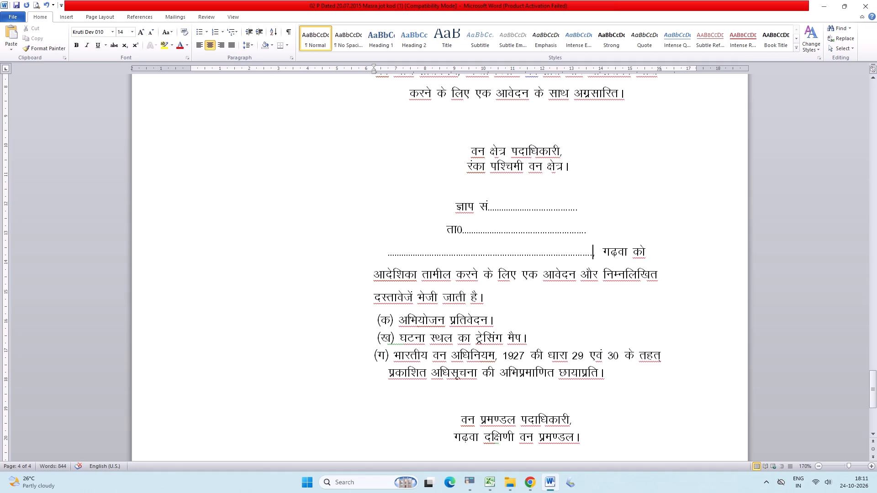
{"action": "key", "text": "BackSpace"}
{"action": "key", "text": "BackSpace"}
{"action": "key", "text": "BackSpace"}
{"action": "key", "text": "BackSpace"}
{"action": "key", "text": "BackSpace"}
{"action": "key", "text": "BackSpace"}
{"action": "key", "text": "ctrl+s"}
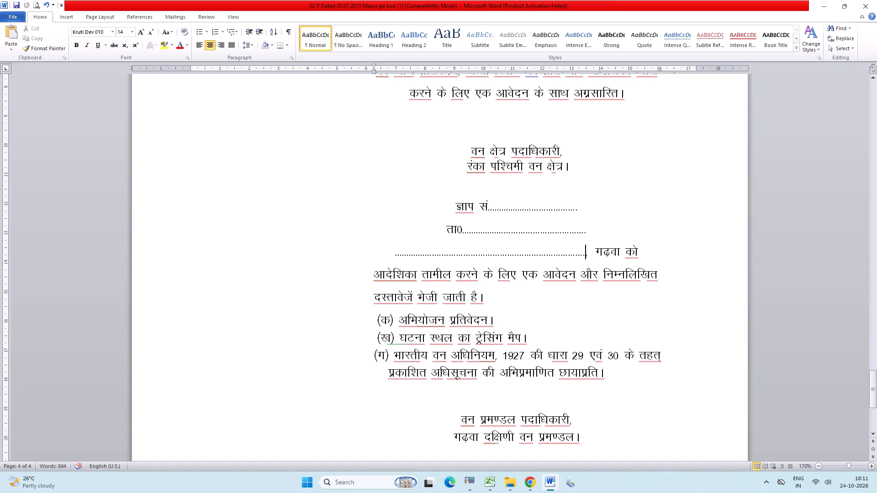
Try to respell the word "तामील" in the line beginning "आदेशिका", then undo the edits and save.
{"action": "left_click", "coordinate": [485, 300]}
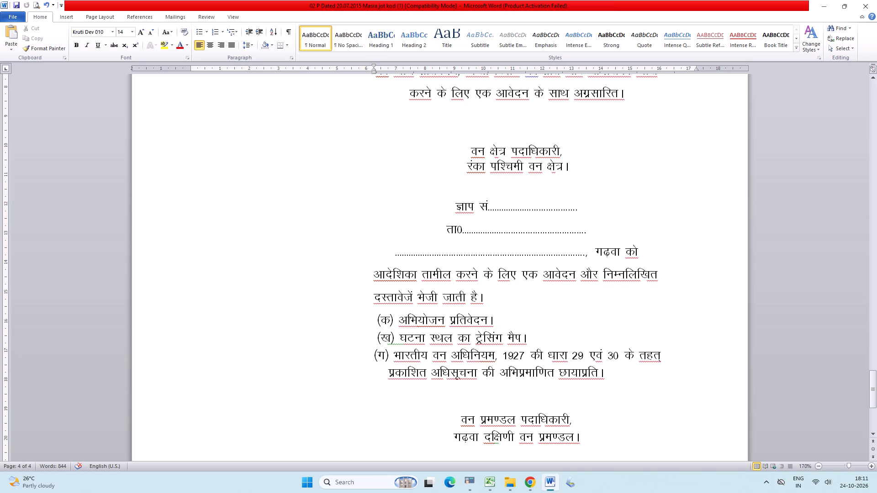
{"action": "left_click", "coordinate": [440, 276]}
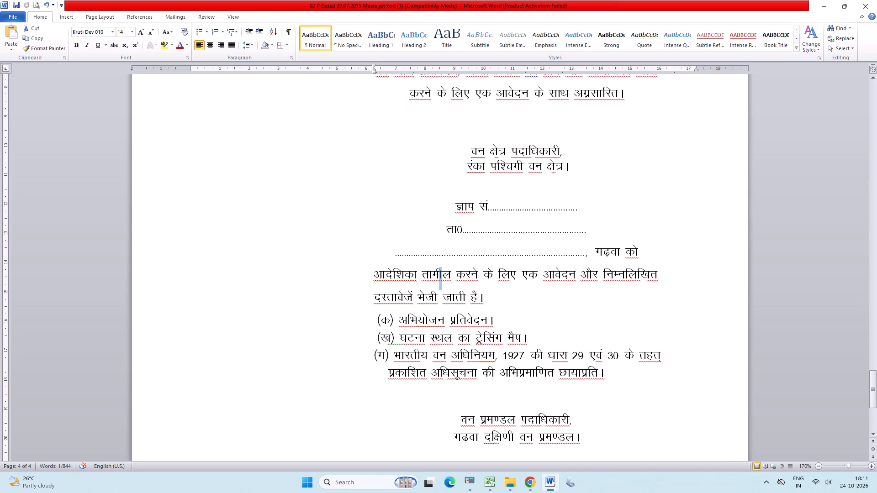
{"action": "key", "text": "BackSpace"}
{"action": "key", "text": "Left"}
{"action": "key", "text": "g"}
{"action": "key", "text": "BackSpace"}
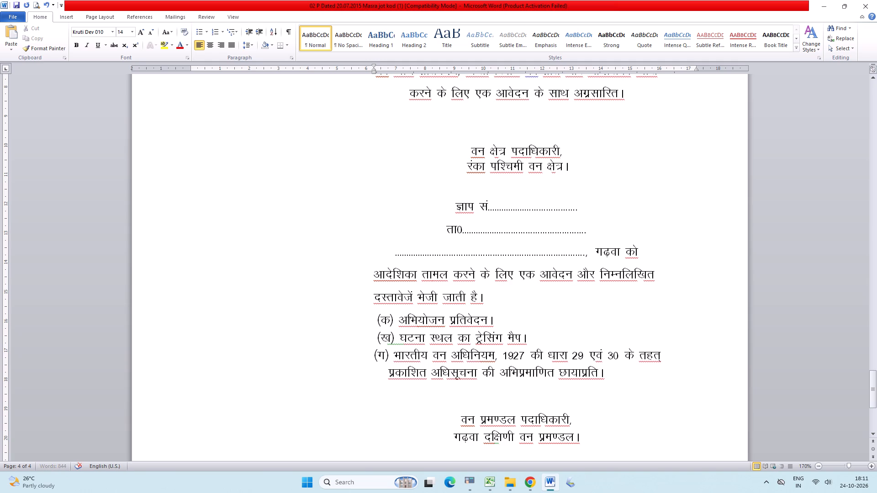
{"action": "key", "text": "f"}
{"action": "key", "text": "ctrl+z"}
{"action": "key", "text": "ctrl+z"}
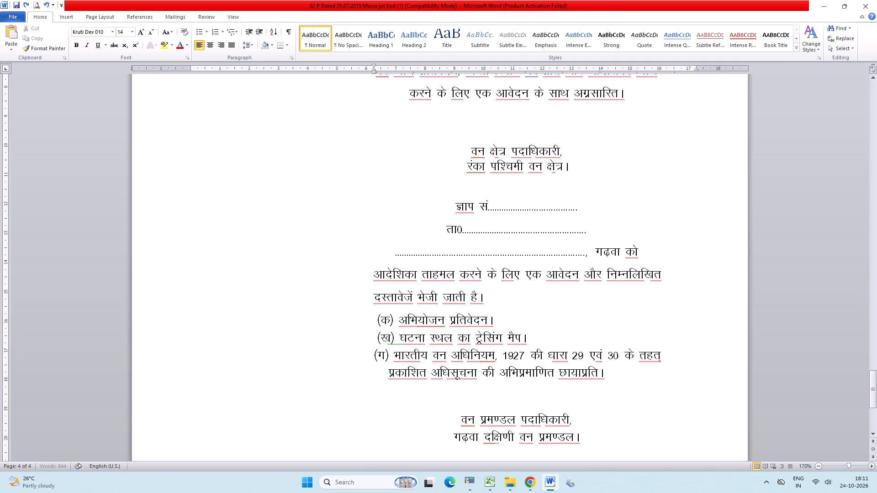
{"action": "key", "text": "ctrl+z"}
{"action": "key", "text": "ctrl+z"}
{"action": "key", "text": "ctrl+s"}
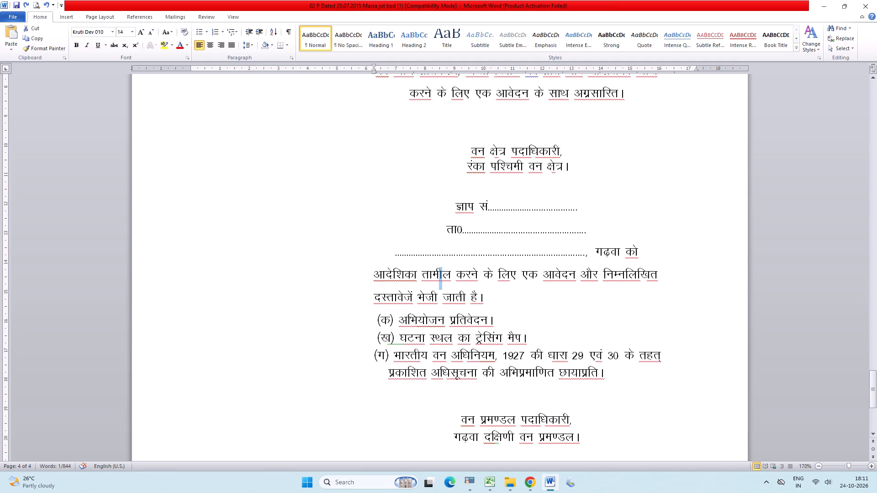
Proofread the forwarding note on page 4 from the memo number lines down to the closing signature block.
{"action": "left_click", "coordinate": [562, 275]}
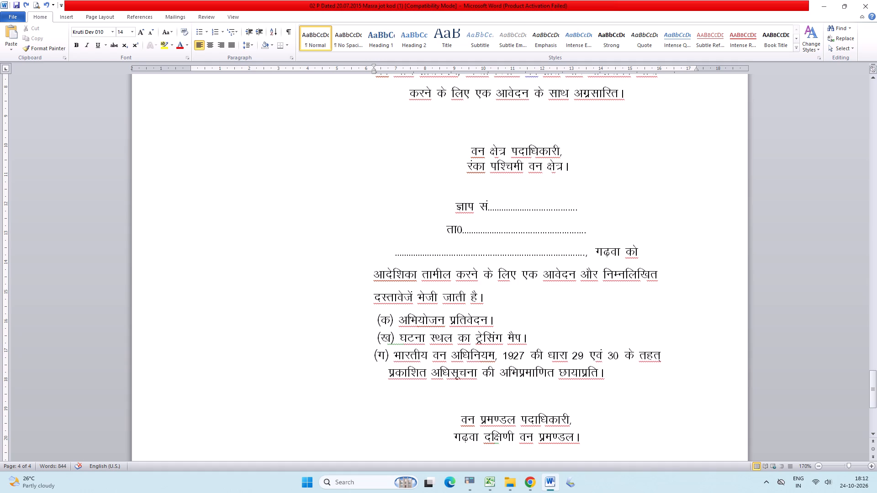
{"action": "scroll", "coordinate": [551, 412], "scroll_direction": "down", "scroll_amount": 1}
{"action": "scroll", "coordinate": [545, 211], "scroll_direction": "up", "scroll_amount": 1}
{"action": "scroll", "coordinate": [523, 250], "scroll_direction": "up", "scroll_amount": 2}
{"action": "scroll", "coordinate": [499, 386], "scroll_direction": "down", "scroll_amount": 1}
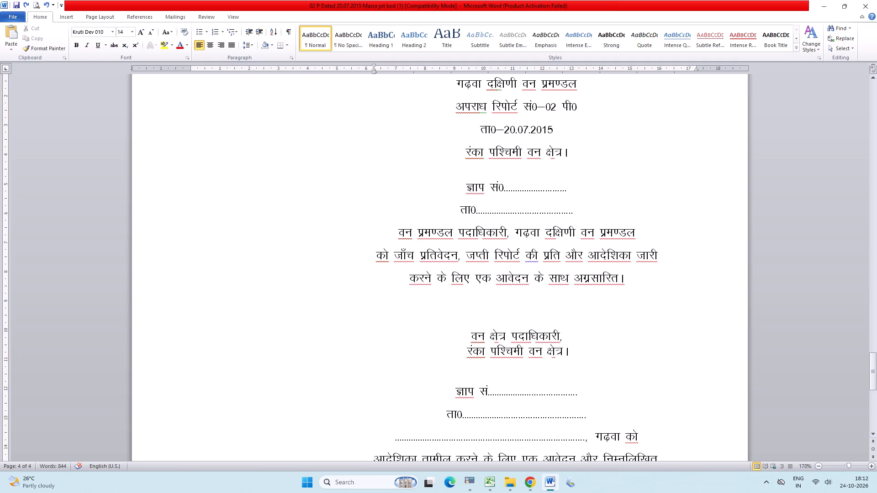
{"action": "left_click", "coordinate": [520, 302]}
{"action": "scroll", "coordinate": [523, 302], "scroll_direction": "down", "scroll_amount": 1}
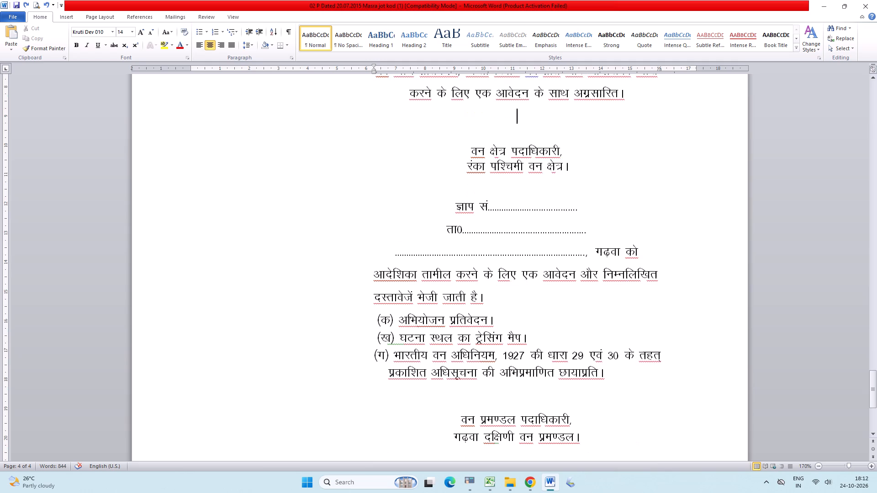
{"action": "scroll", "coordinate": [523, 302], "scroll_direction": "down", "scroll_amount": 1}
Save the document and open its print preview.
{"action": "key", "text": "ctrl+s"}
{"action": "key", "text": "ctrl+s"}
{"action": "key", "text": "ctrl+s"}
{"action": "key", "text": "ctrl+F2"}
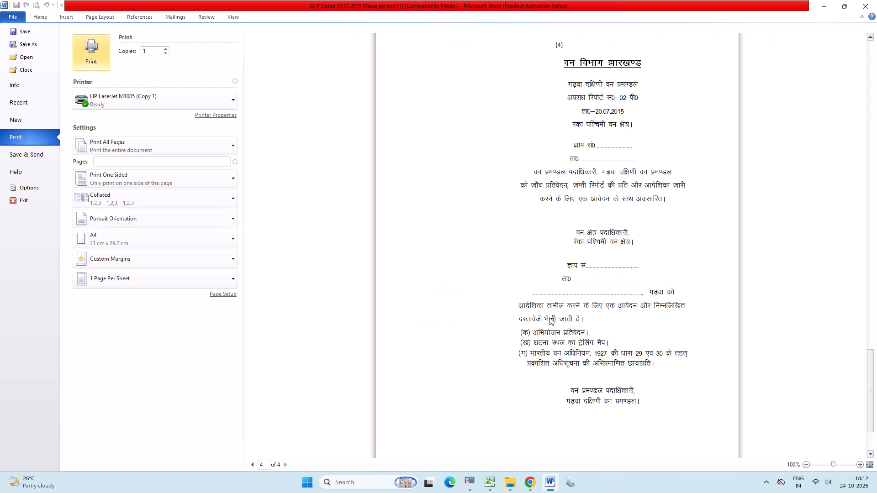
Check the preview pages, print only pages 1 and 3 of the report, and save the document.
{"action": "scroll", "coordinate": [549, 317], "scroll_direction": "up", "scroll_amount": 7}
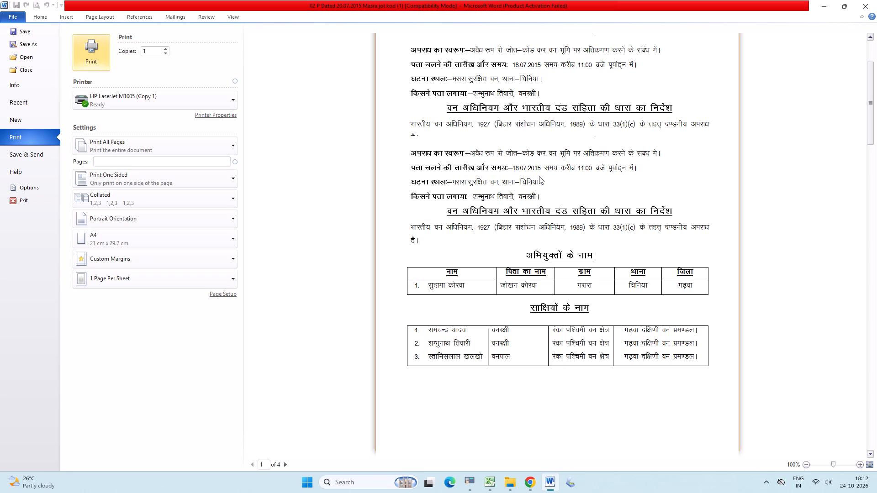
{"action": "scroll", "coordinate": [543, 146], "scroll_direction": "down", "scroll_amount": 6}
{"action": "scroll", "coordinate": [565, 256], "scroll_direction": "down", "scroll_amount": 2}
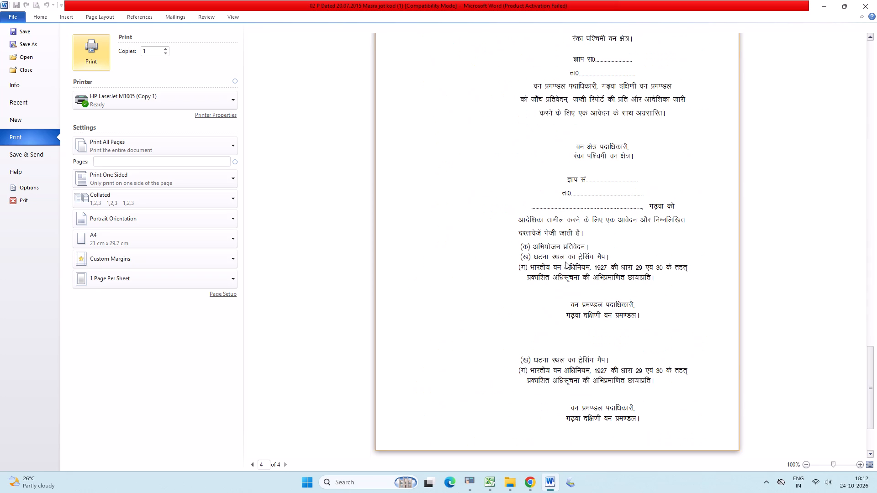
{"action": "scroll", "coordinate": [594, 289], "scroll_direction": "up", "scroll_amount": 6}
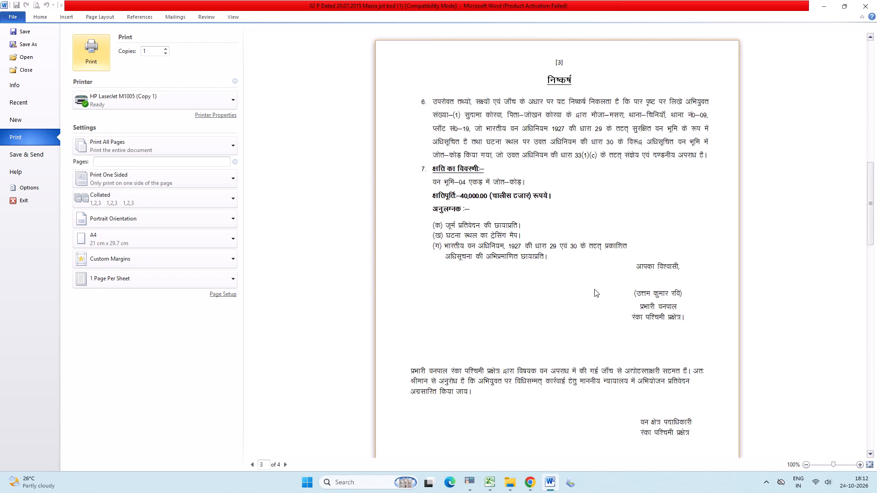
{"action": "scroll", "coordinate": [594, 289], "scroll_direction": "up", "scroll_amount": 5}
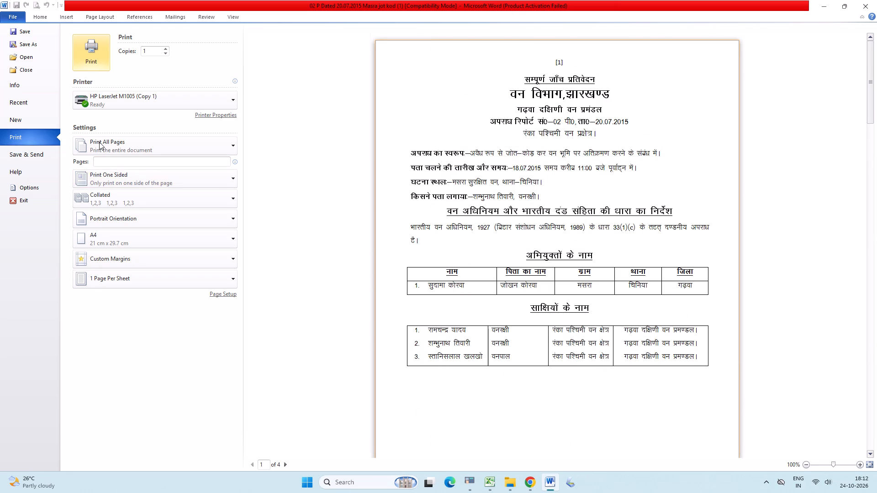
{"action": "left_click", "coordinate": [115, 162]}
{"action": "type", "text": "1,3"}
{"action": "left_click", "coordinate": [85, 50]}
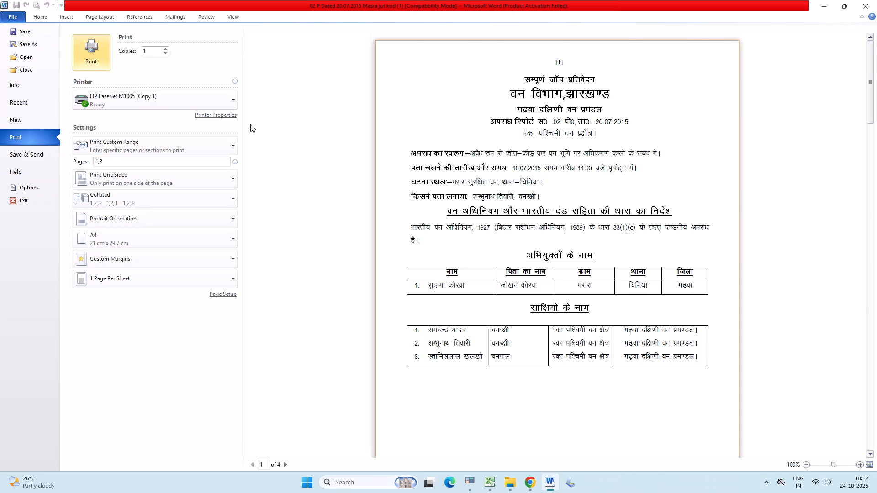
{"action": "key", "text": "ctrl+s"}
{"action": "key", "text": "ctrl+s"}
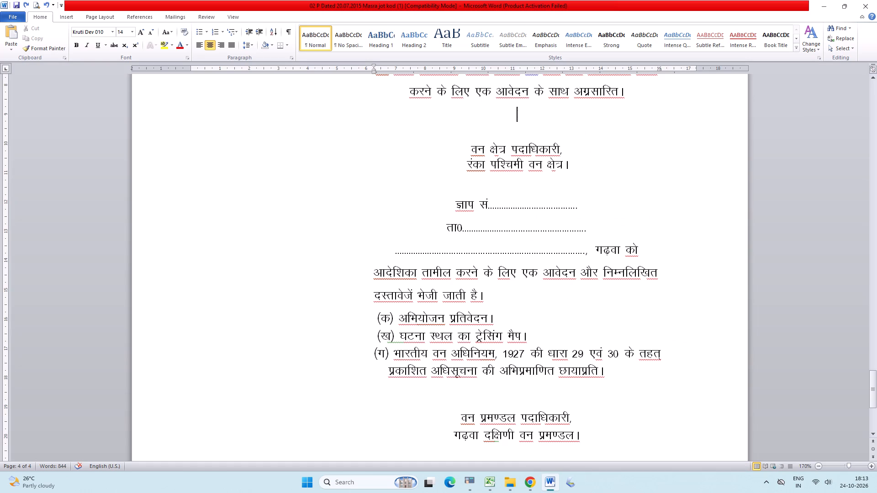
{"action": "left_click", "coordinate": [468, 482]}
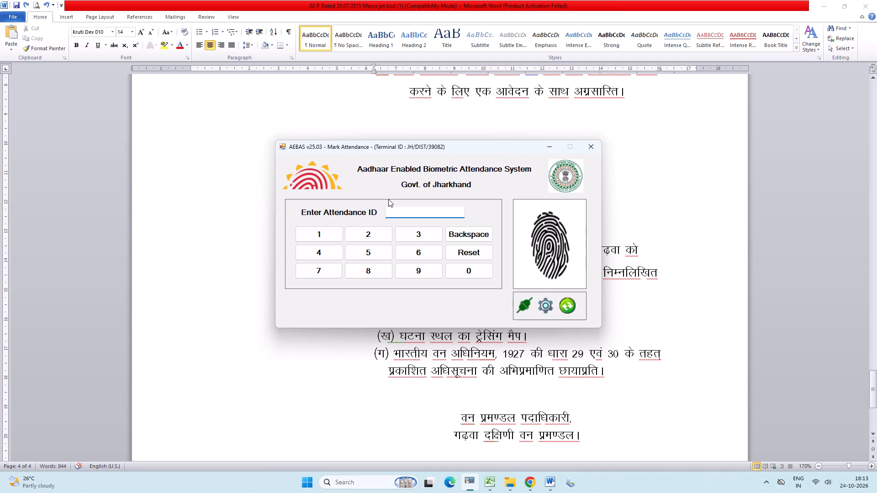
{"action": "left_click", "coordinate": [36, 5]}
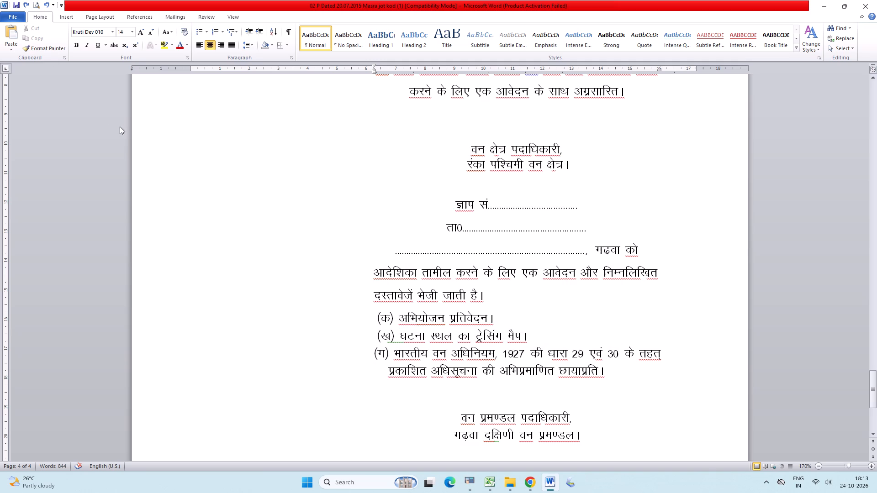
Print only pages 2 and 4 of the report and save the document.
{"action": "left_click", "coordinate": [38, 4]}
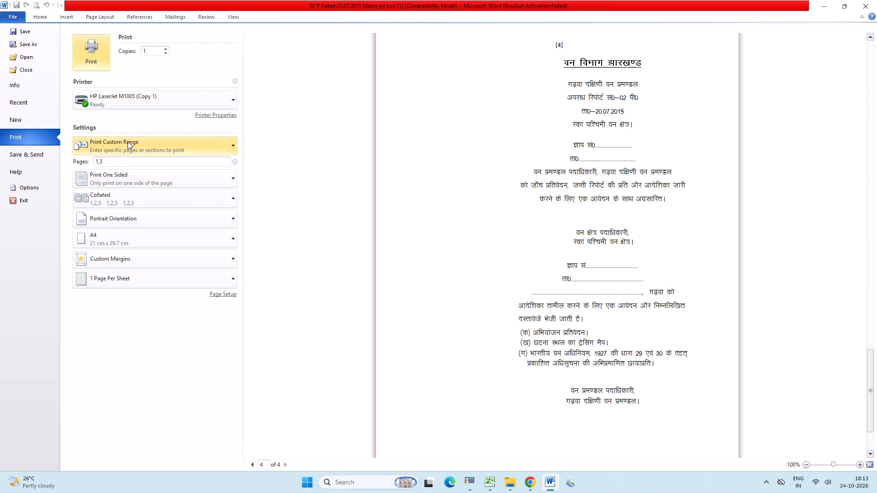
{"action": "left_click", "coordinate": [111, 163]}
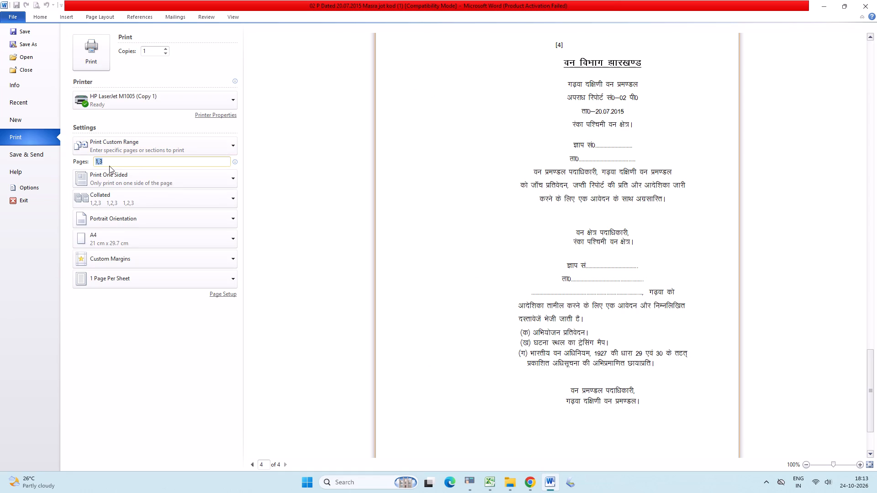
{"action": "key", "text": "2"}
{"action": "type", "text": ",4"}
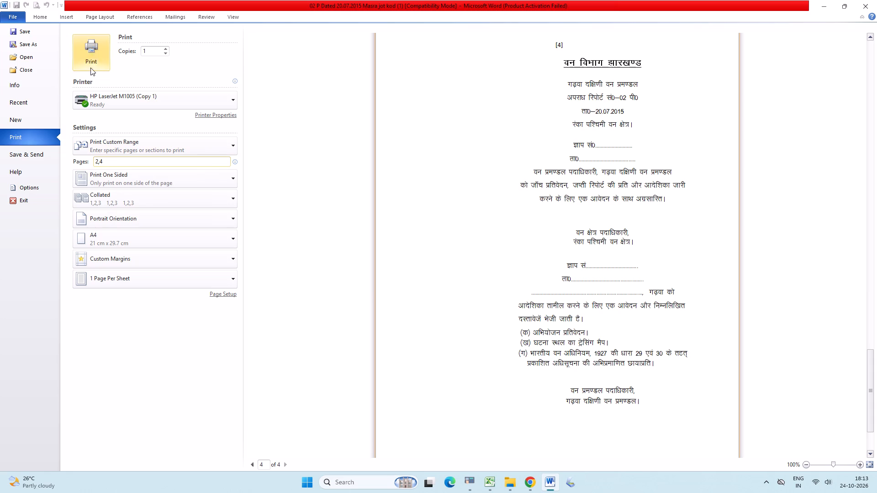
{"action": "left_click", "coordinate": [91, 54]}
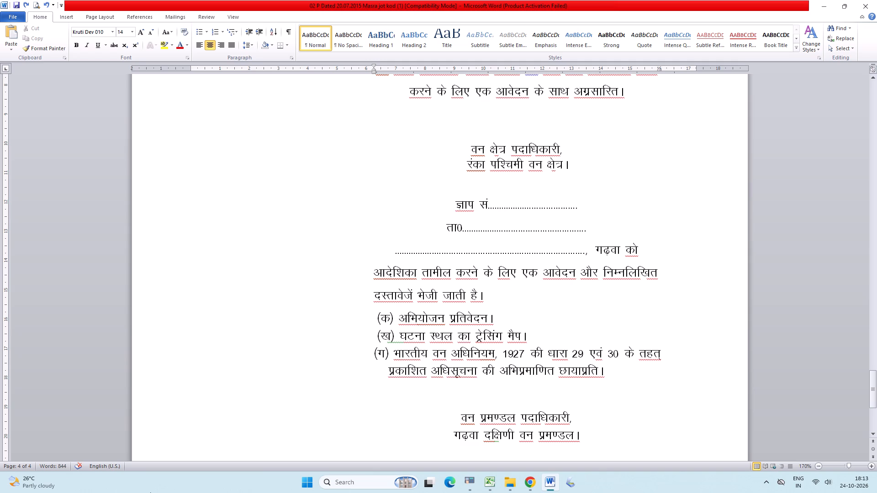
{"action": "key", "text": "ctrl+s"}
{"action": "key", "text": "ctrl+s"}
{"action": "key", "text": "ctrl+s"}
Clear the page range so the whole report is included and print it with Microsoft Print to PDF.
{"action": "scroll", "coordinate": [306, 308], "scroll_direction": "up", "scroll_amount": 2}
{"action": "scroll", "coordinate": [508, 279], "scroll_direction": "up", "scroll_amount": 2}
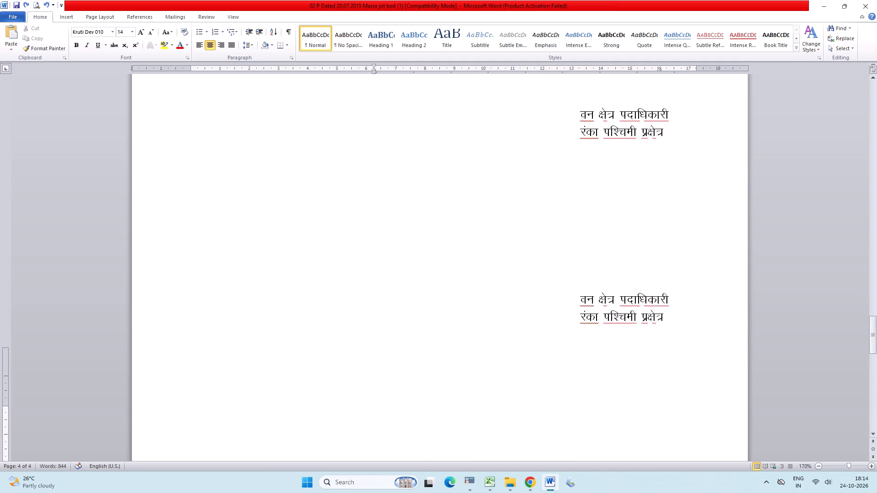
{"action": "scroll", "coordinate": [509, 278], "scroll_direction": "up", "scroll_amount": 8}
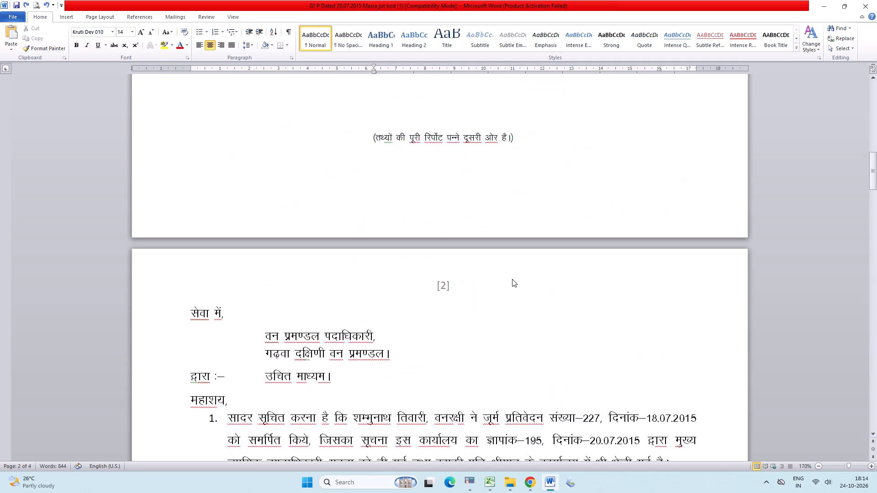
{"action": "scroll", "coordinate": [512, 279], "scroll_direction": "up", "scroll_amount": 3}
{"action": "left_click", "coordinate": [39, 5]}
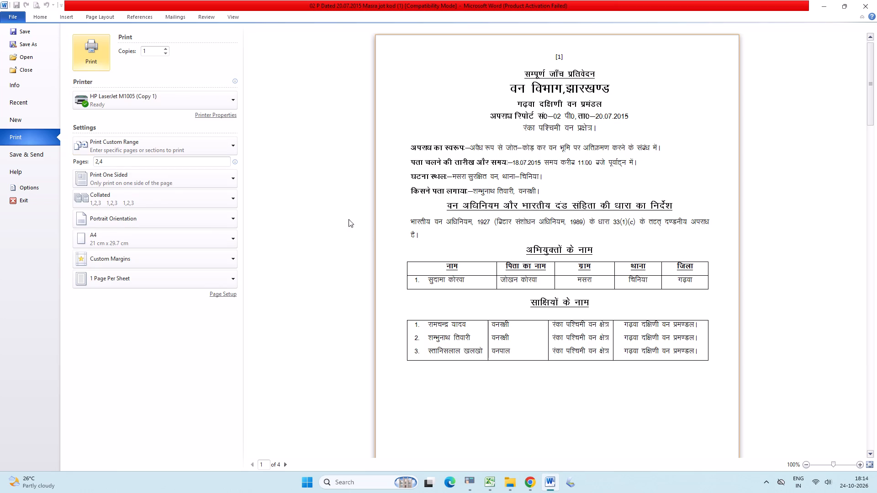
{"action": "scroll", "coordinate": [409, 251], "scroll_direction": "up", "scroll_amount": 5}
{"action": "scroll", "coordinate": [423, 255], "scroll_direction": "down", "scroll_amount": 5}
{"action": "scroll", "coordinate": [474, 277], "scroll_direction": "down", "scroll_amount": 4}
{"action": "scroll", "coordinate": [474, 277], "scroll_direction": "up", "scroll_amount": 4}
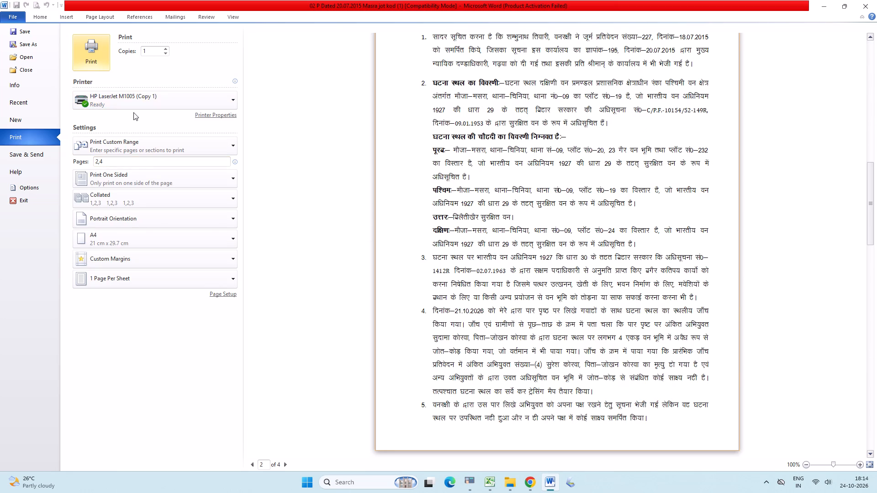
{"action": "left_click", "coordinate": [146, 92]}
{"action": "left_click", "coordinate": [259, 153]}
{"action": "left_click", "coordinate": [174, 164]}
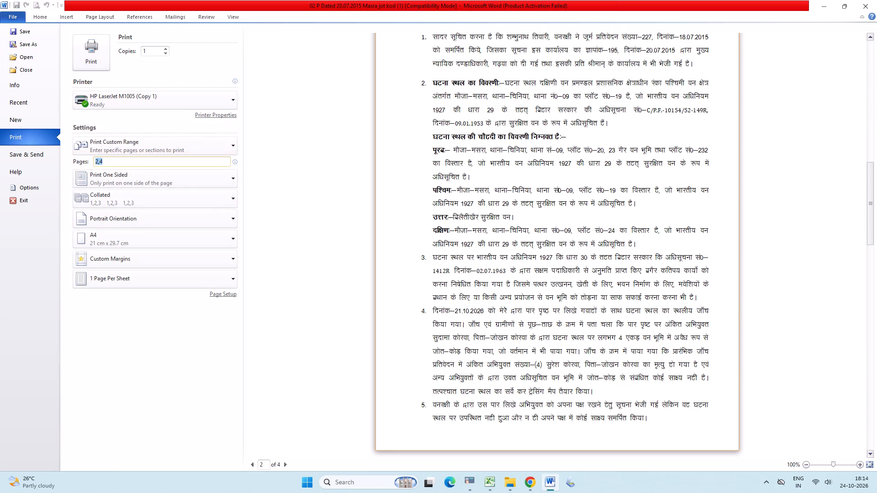
{"action": "key", "text": "BackSpace"}
{"action": "left_click", "coordinate": [316, 189]}
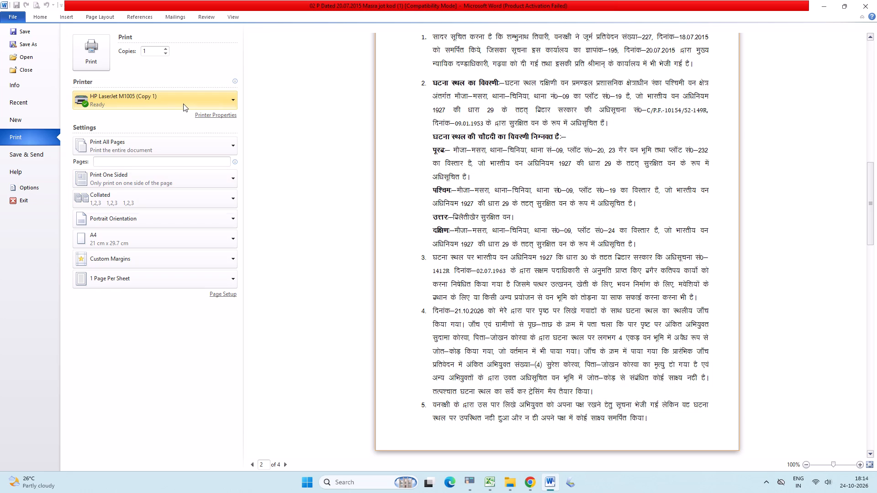
{"action": "left_click", "coordinate": [183, 104]}
{"action": "left_click", "coordinate": [135, 177]}
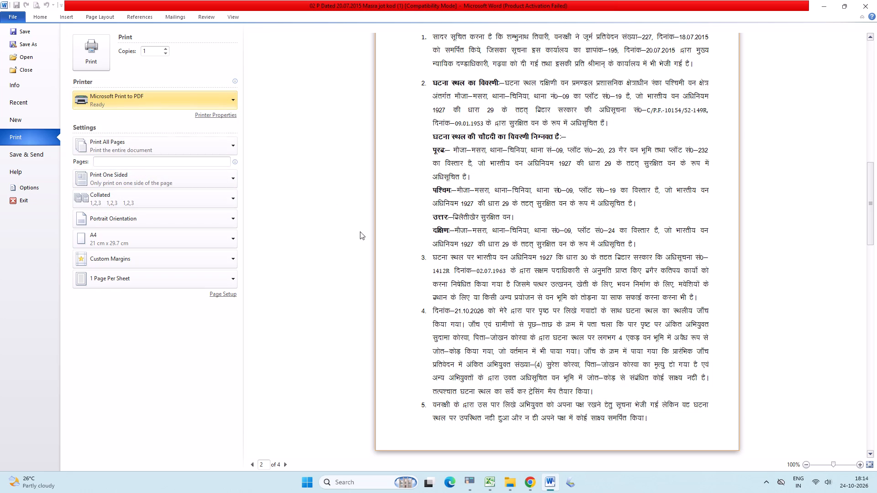
{"action": "left_click", "coordinate": [85, 51]}
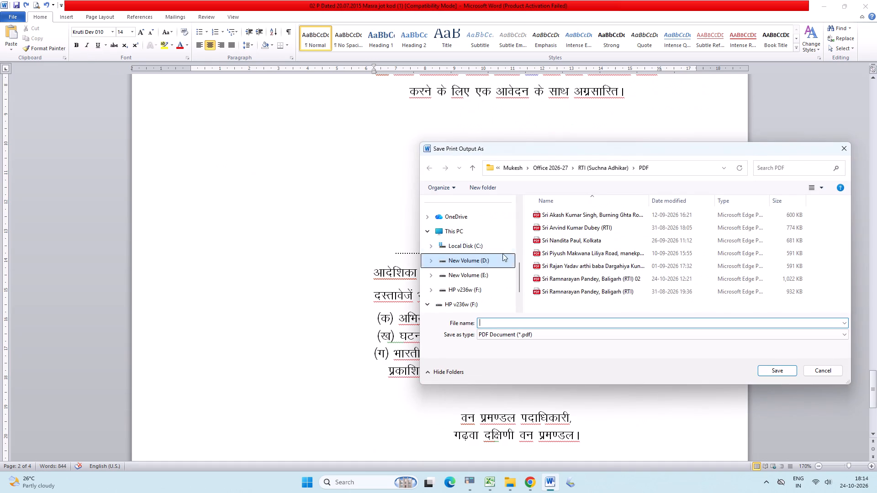
Choose the Ranka West folder inside Prosecution Report on the HP v236w (F:) drive as the PDF's save location.
{"action": "left_click", "coordinate": [549, 173]}
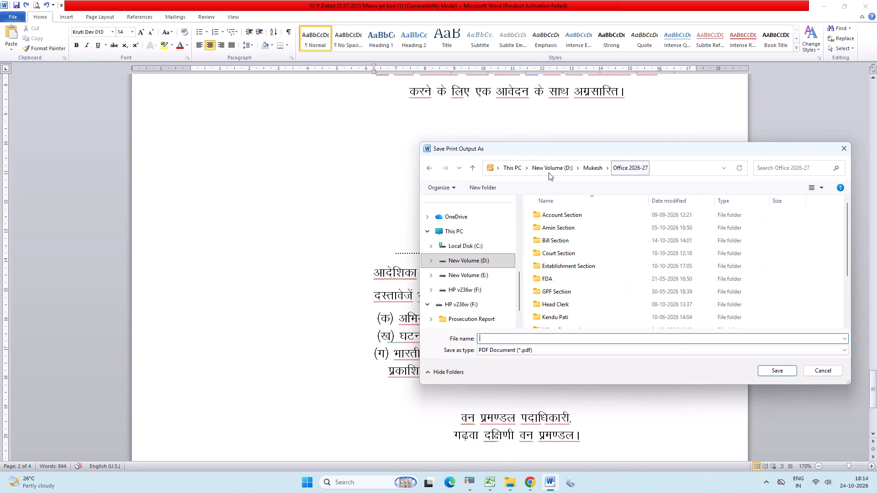
{"action": "scroll", "coordinate": [570, 324], "scroll_direction": "down", "scroll_amount": 3}
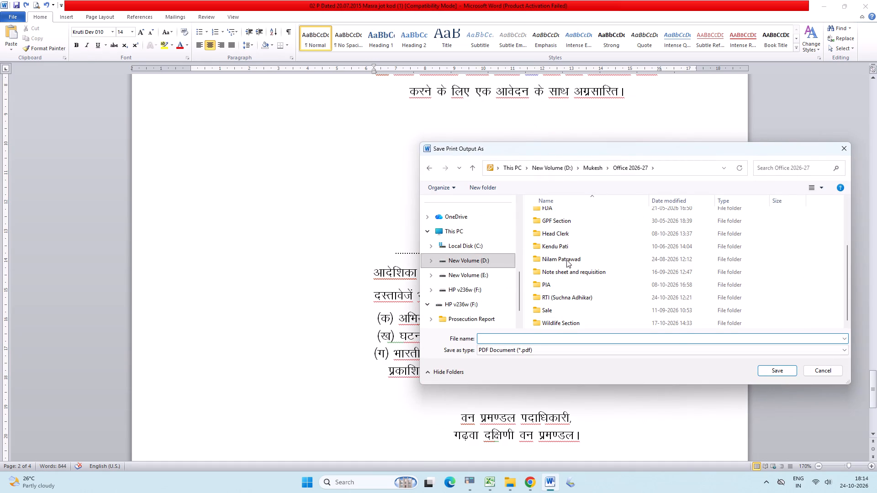
{"action": "scroll", "coordinate": [561, 295], "scroll_direction": "up", "scroll_amount": 2}
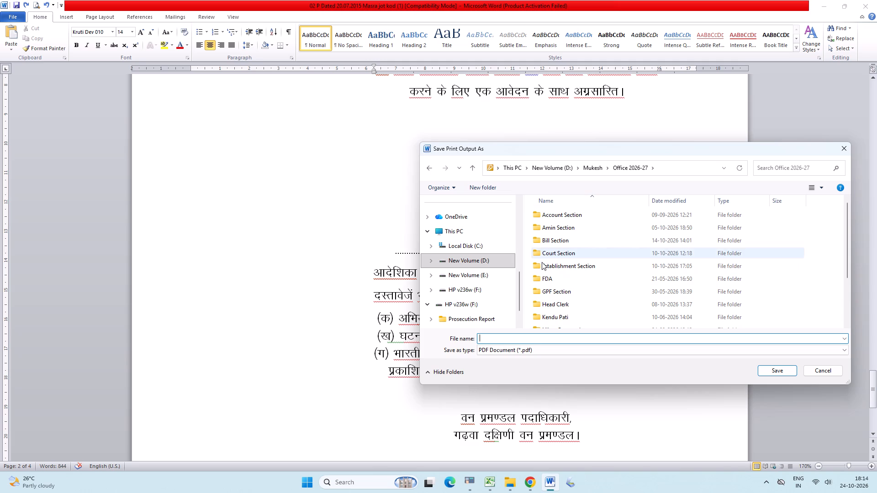
{"action": "left_click", "coordinate": [472, 300]}
{"action": "double_click", "coordinate": [567, 211]}
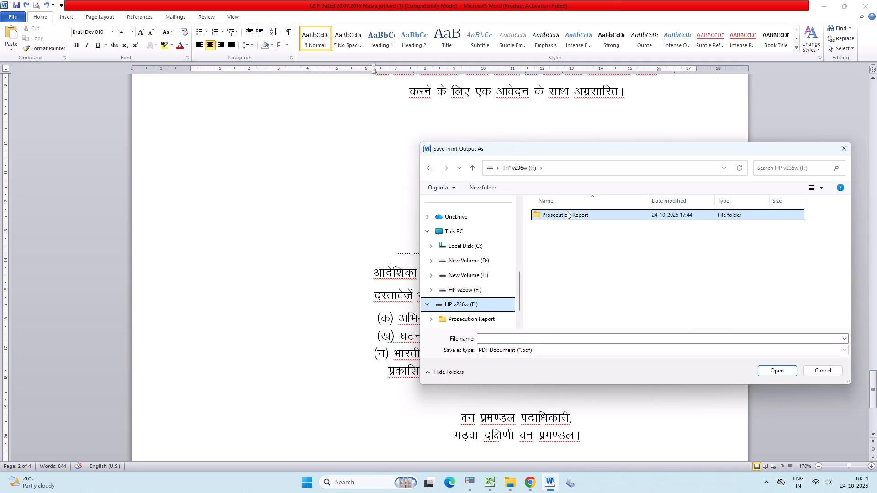
{"action": "double_click", "coordinate": [566, 215]}
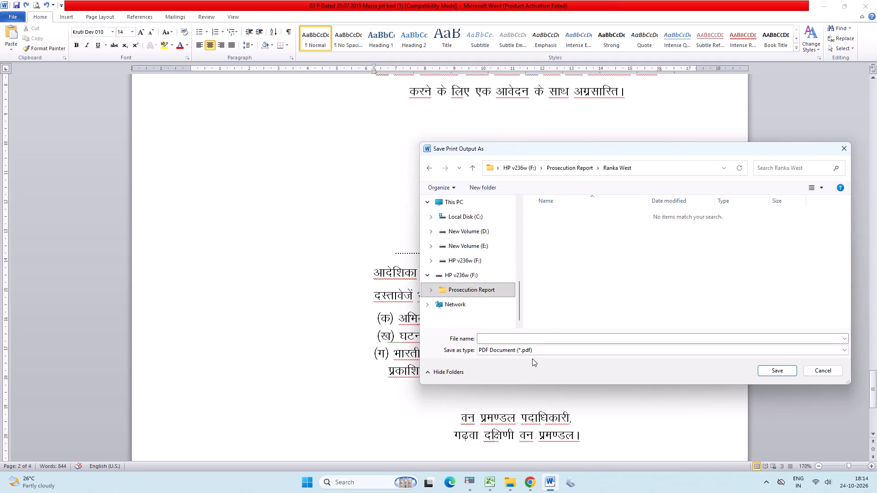
Save the PDF as "02P dated 20-07-2015 Masara PF" and save the Word document.
{"action": "left_click", "coordinate": [524, 336]}
{"action": "type", "text": "02"}
{"action": "key", "text": "space"}
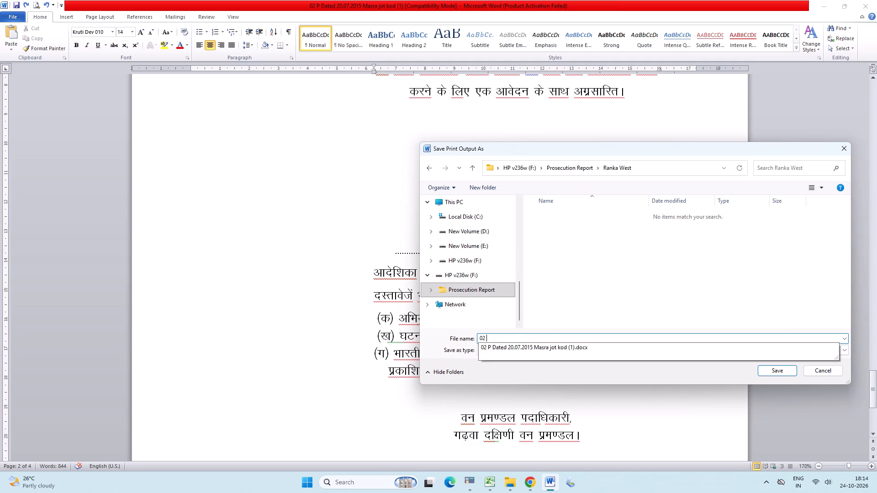
{"action": "key", "text": "BackSpace"}
{"action": "type", "text": "P dated"}
{"action": "key", "text": "space"}
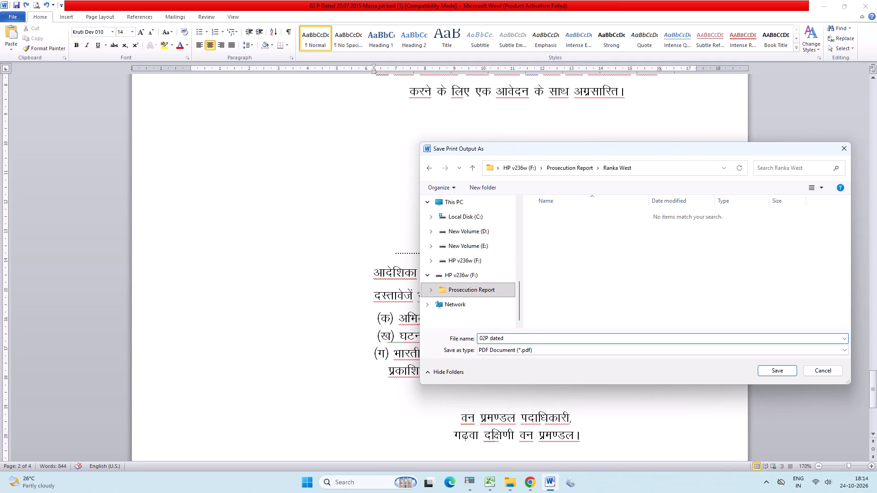
{"action": "type", "text": "20-07-202"}
{"action": "key", "text": "BackSpace"}
{"action": "type", "text": "15"}
{"action": "key", "text": "space"}
{"action": "type", "text": "Masara"}
{"action": "key", "text": "space"}
{"action": "type", "text": "PF"}
{"action": "key", "text": "Return"}
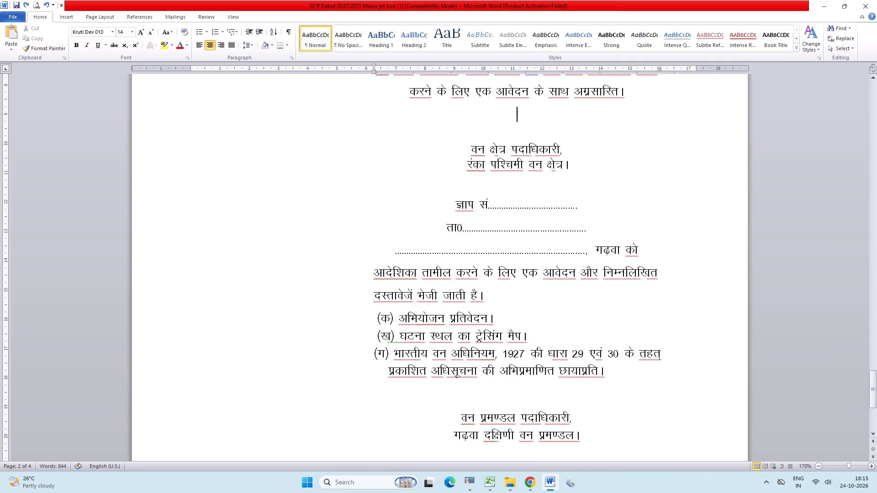
{"action": "key", "text": "ctrl+s"}
Review the exported PDF in Adobe Acrobat, starting from page 1.
{"action": "left_click", "coordinate": [473, 277]}
{"action": "scroll", "coordinate": [509, 323], "scroll_direction": "down", "scroll_amount": 1}
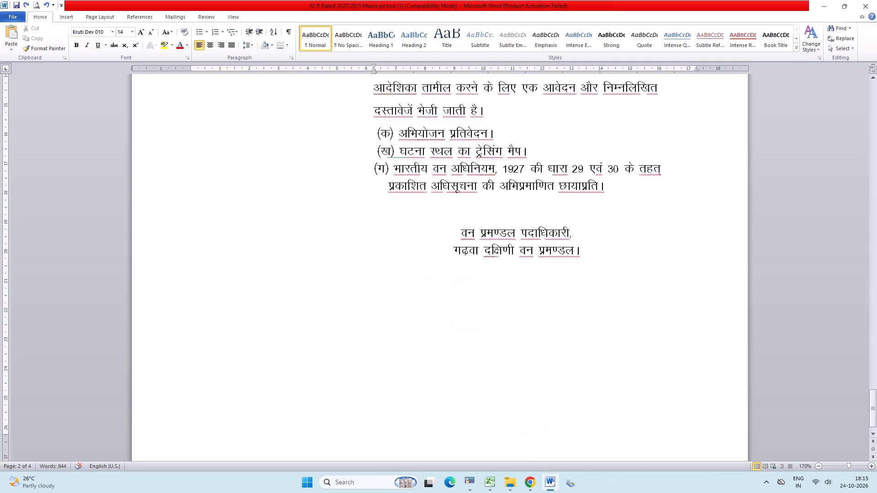
{"action": "scroll", "coordinate": [509, 323], "scroll_direction": "down", "scroll_amount": 3}
{"action": "scroll", "coordinate": [564, 226], "scroll_direction": "up", "scroll_amount": 7}
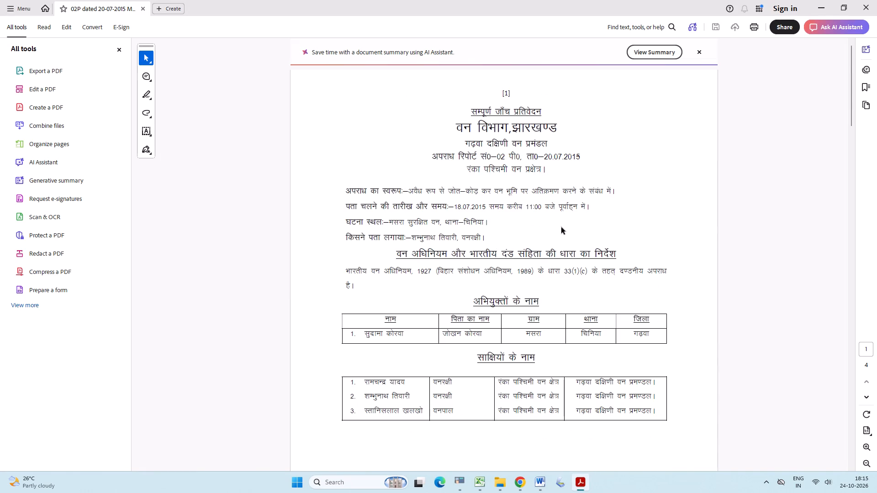
{"action": "scroll", "coordinate": [557, 232], "scroll_direction": "down", "scroll_amount": 6}
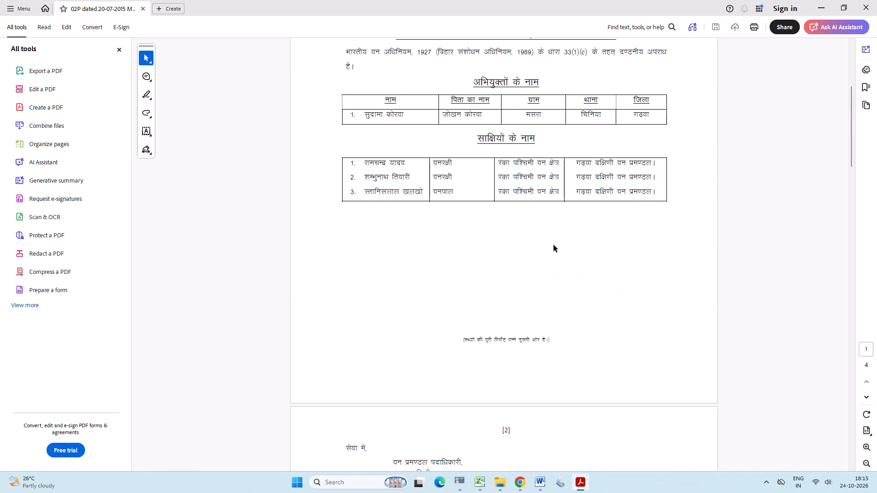